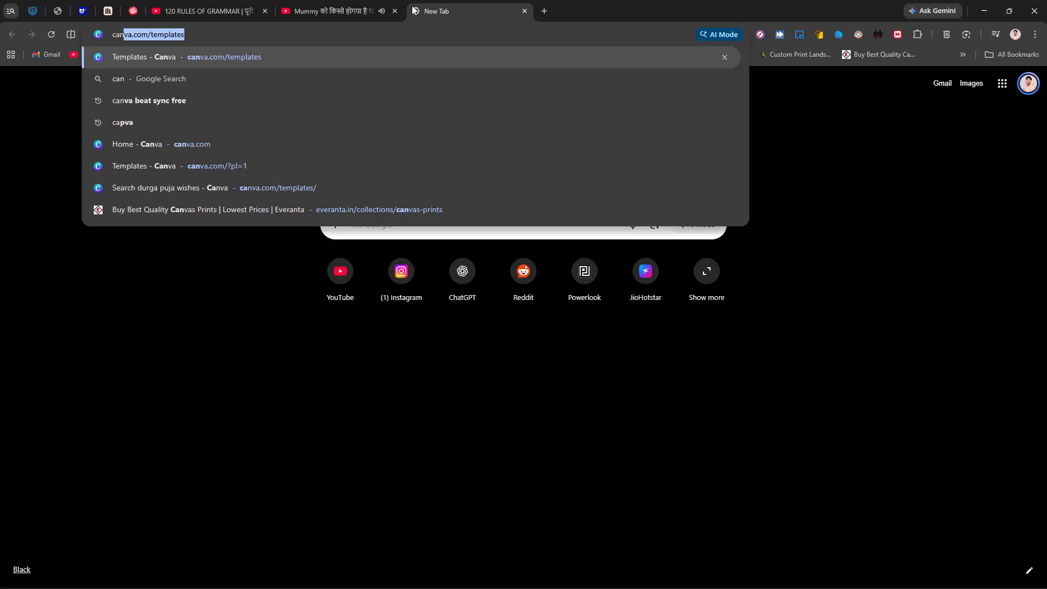
# Open the Canva templates page at canva.com/templates.
pyautogui.press('a')
pyautogui.press('Return')
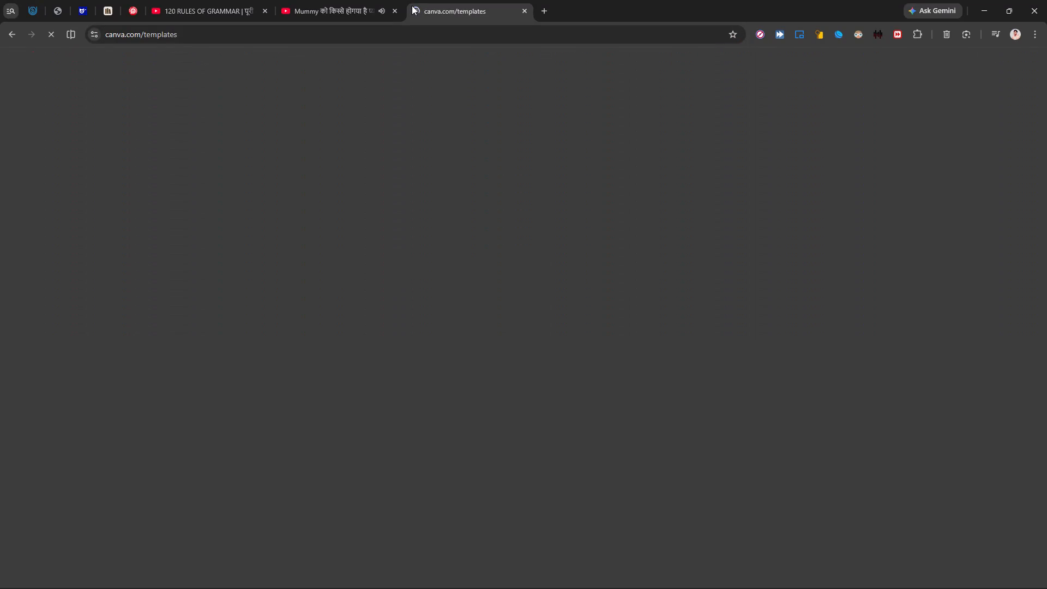
pyautogui.click(339, 0)
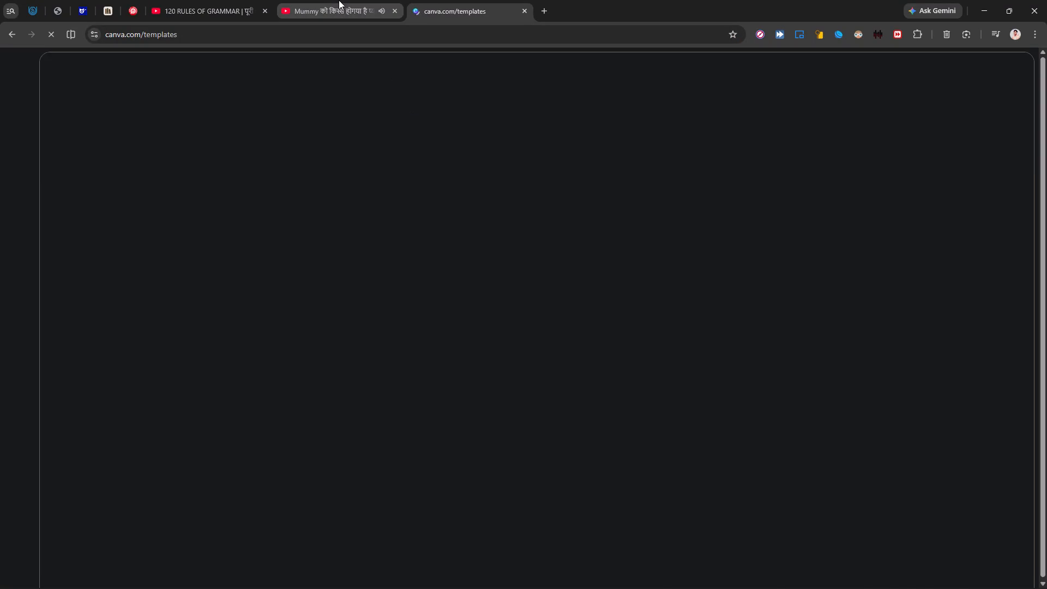
pyautogui.click(488, 0)
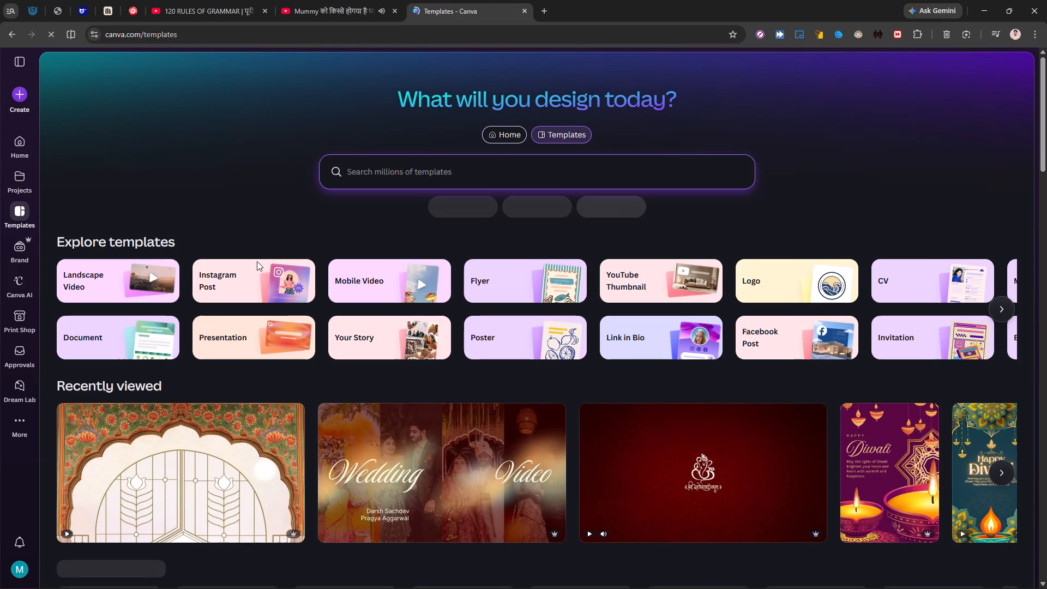
# Search the template library for A4.
pyautogui.click(494, 184)
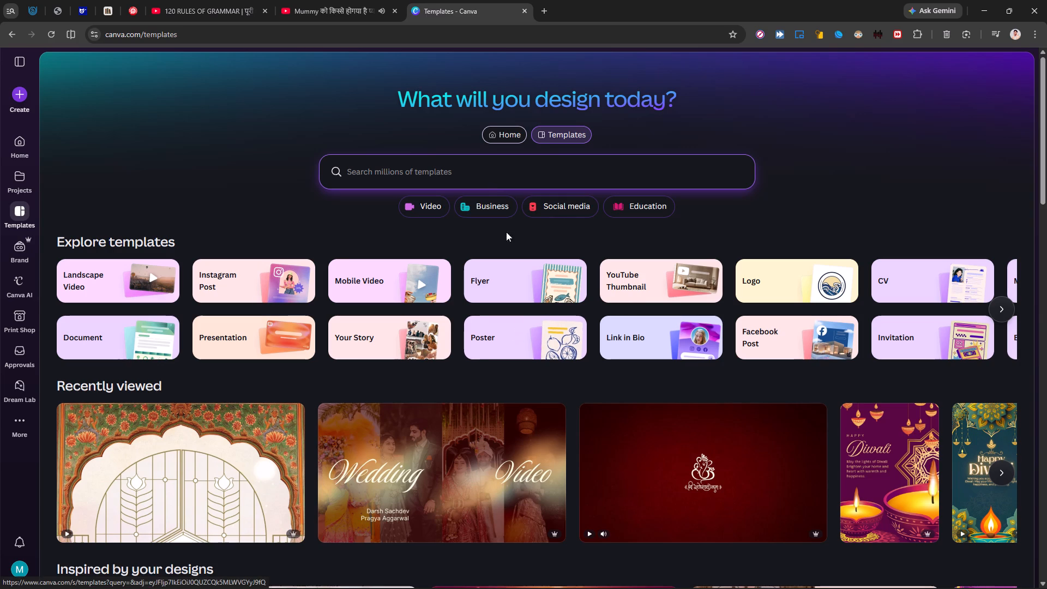
pyautogui.click(482, 179)
pyautogui.write('A4')
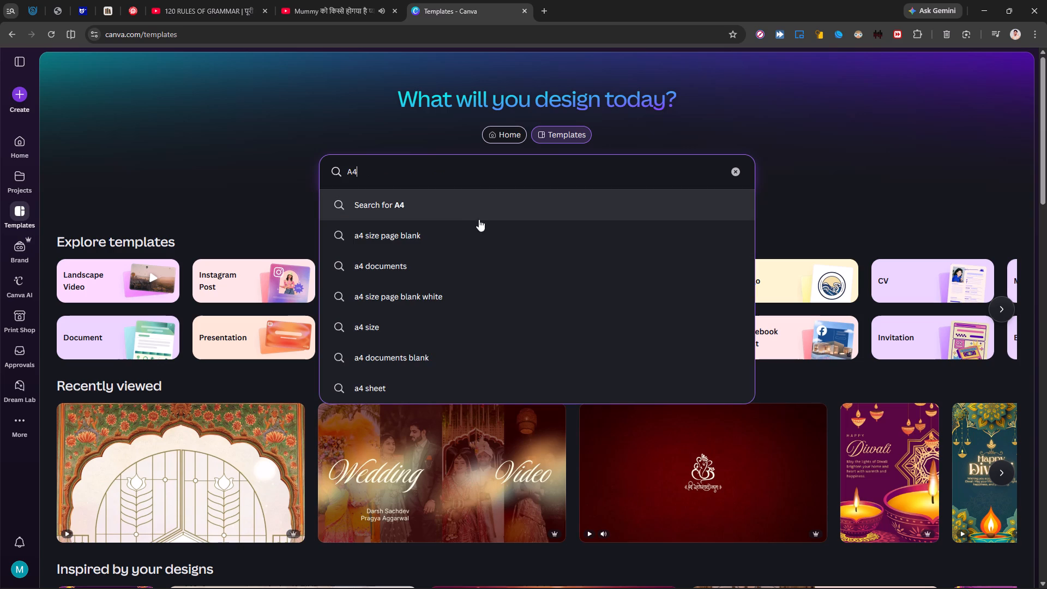
pyautogui.click(425, 210)
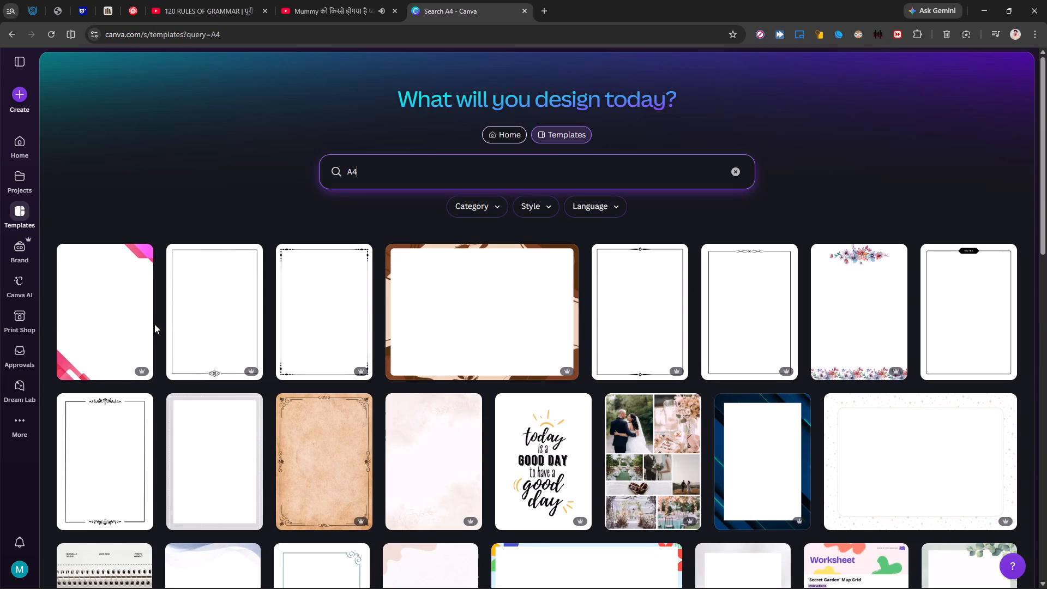
# Open the White Black Simple A4 Stationery Paper Document template for customising in the editor.
pyautogui.click(293, 287)
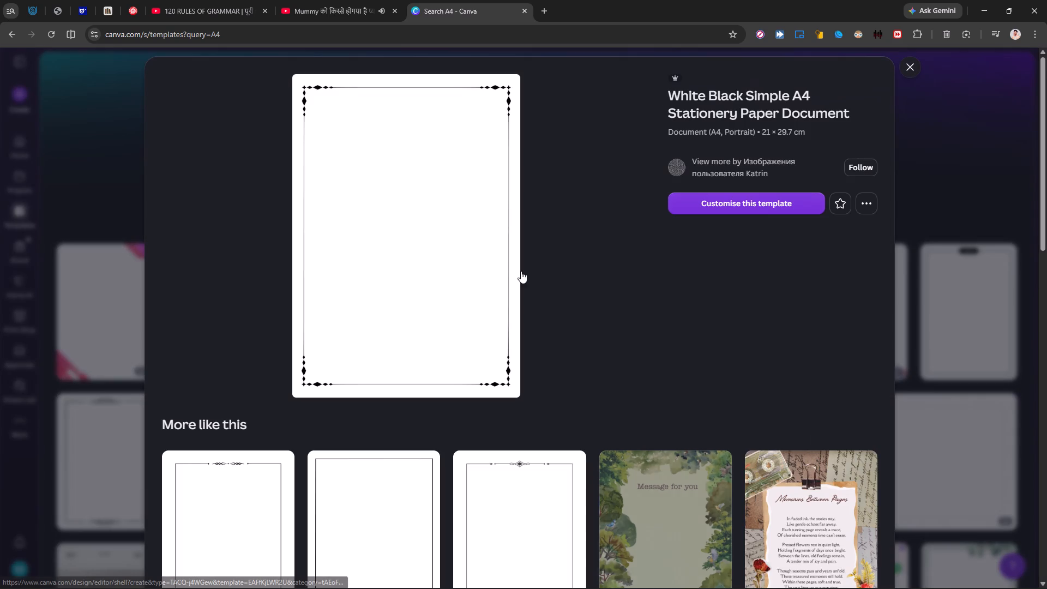
pyautogui.scroll(-1, 570, 392)
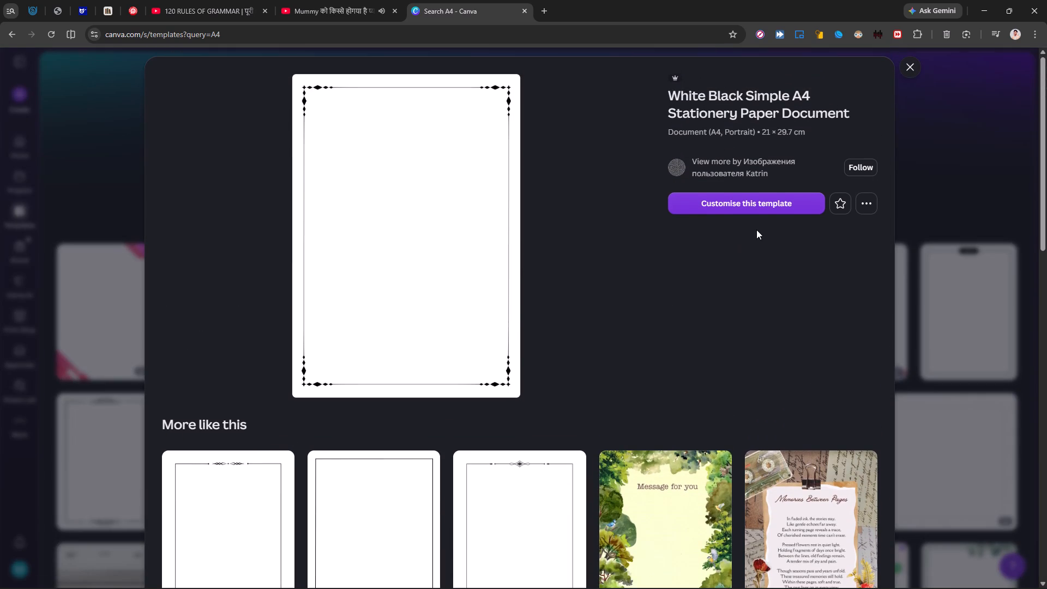
pyautogui.click(739, 211)
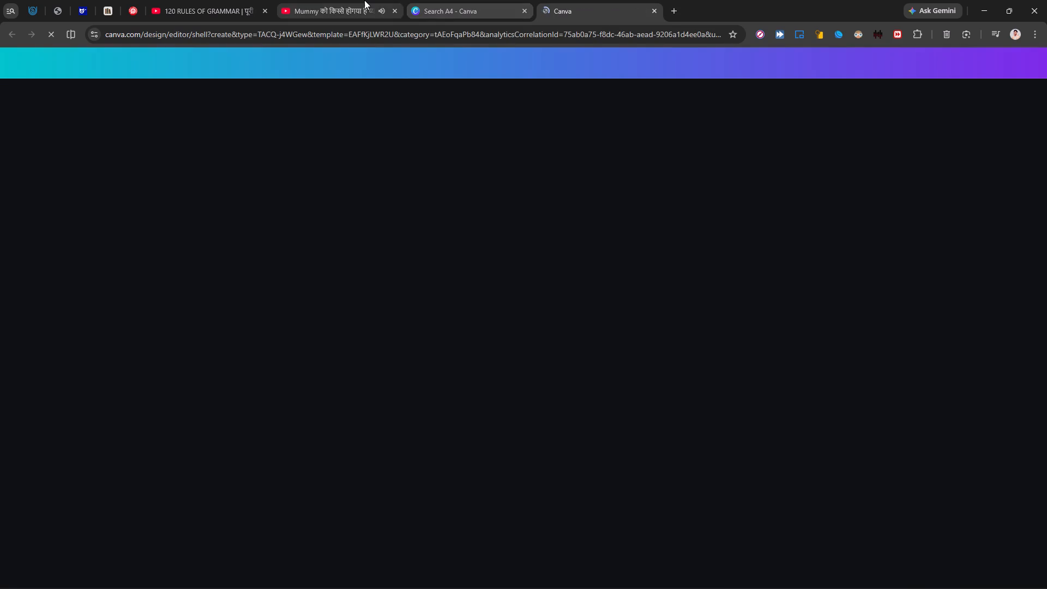
pyautogui.click(364, 0)
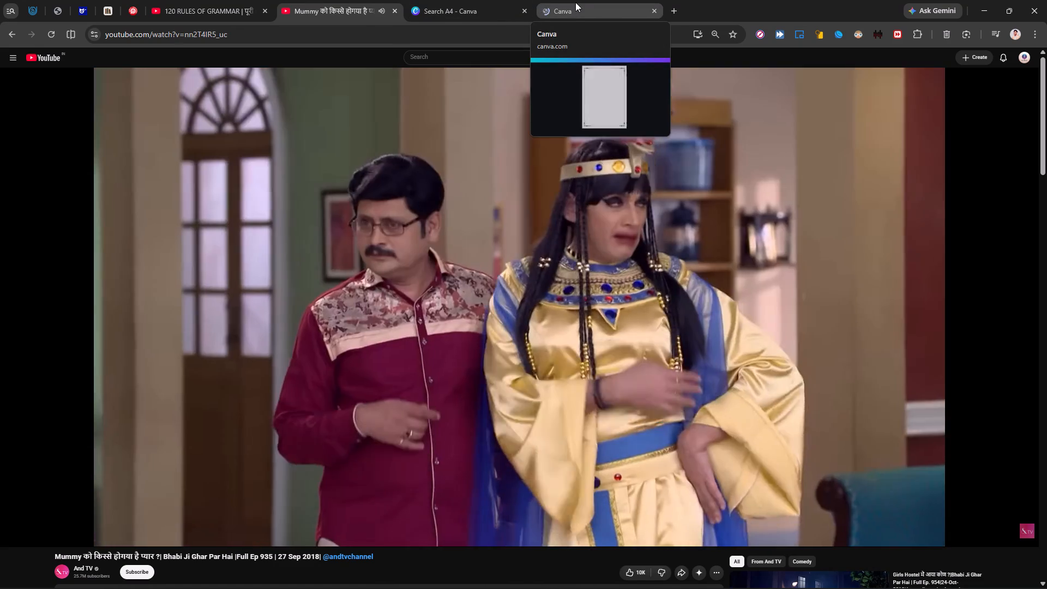
pyautogui.click(575, 2)
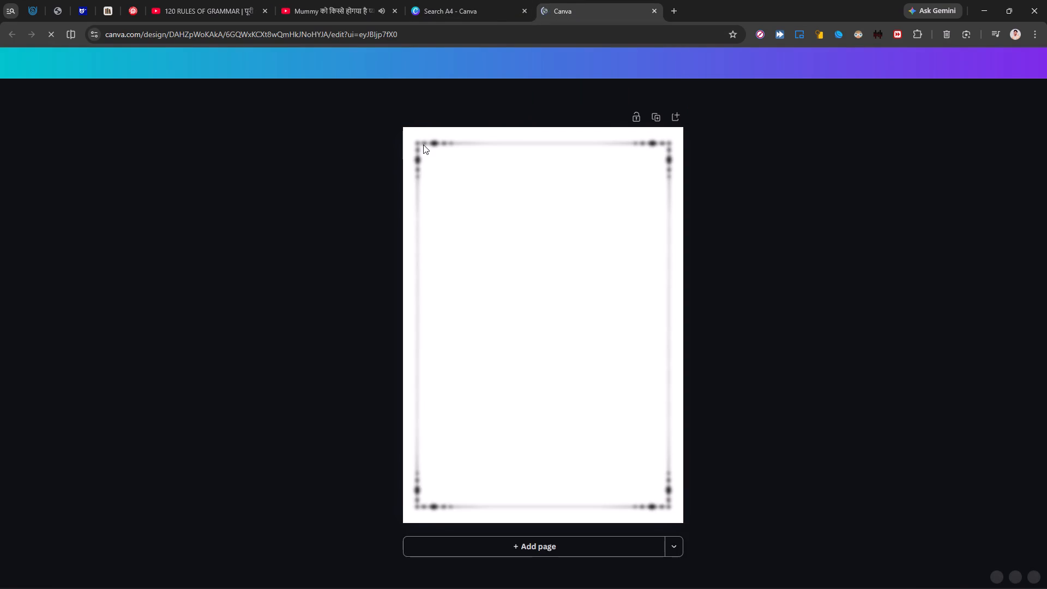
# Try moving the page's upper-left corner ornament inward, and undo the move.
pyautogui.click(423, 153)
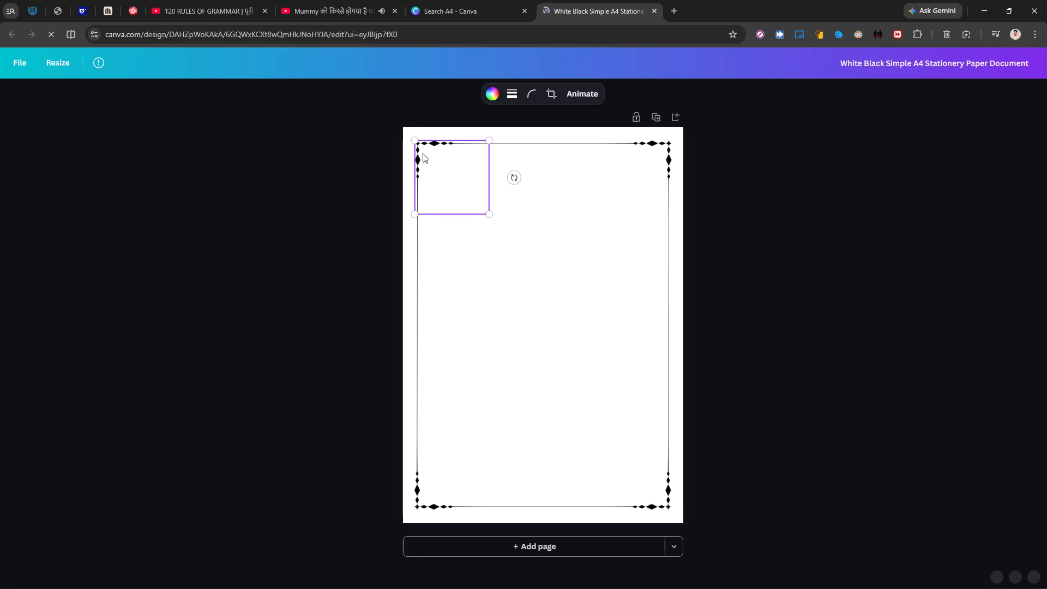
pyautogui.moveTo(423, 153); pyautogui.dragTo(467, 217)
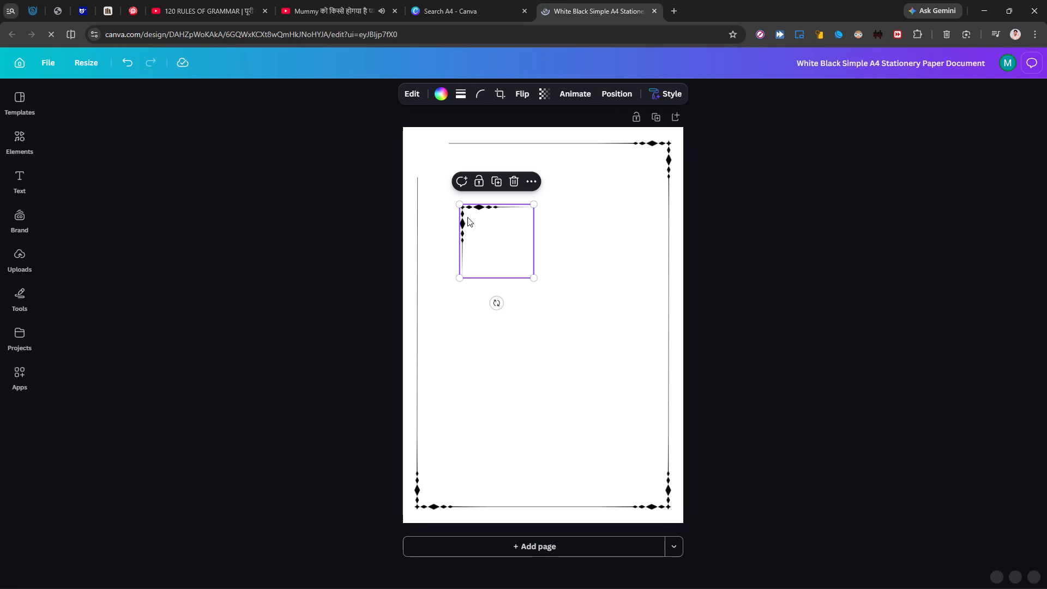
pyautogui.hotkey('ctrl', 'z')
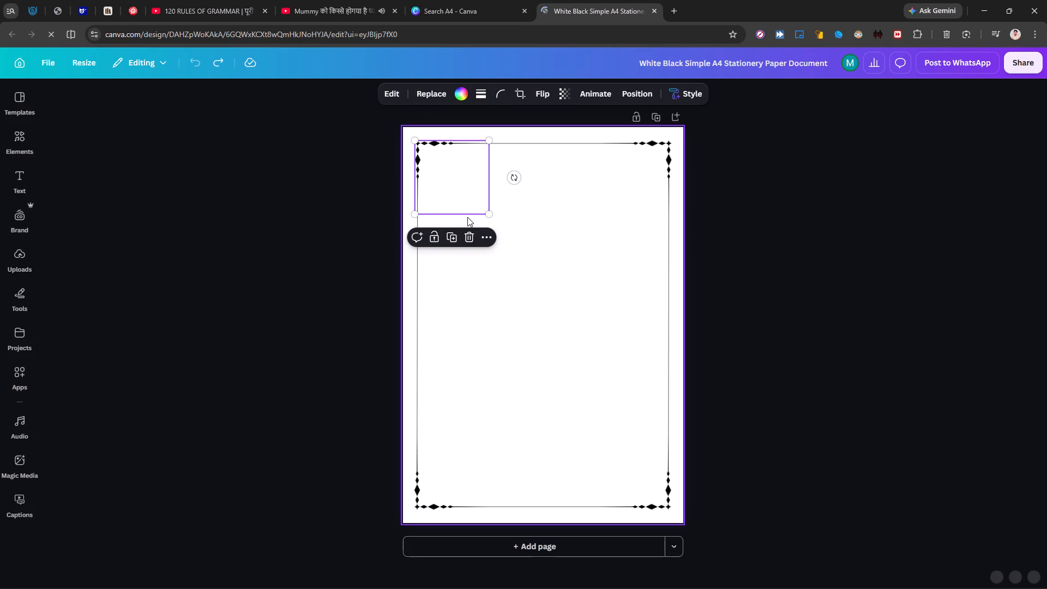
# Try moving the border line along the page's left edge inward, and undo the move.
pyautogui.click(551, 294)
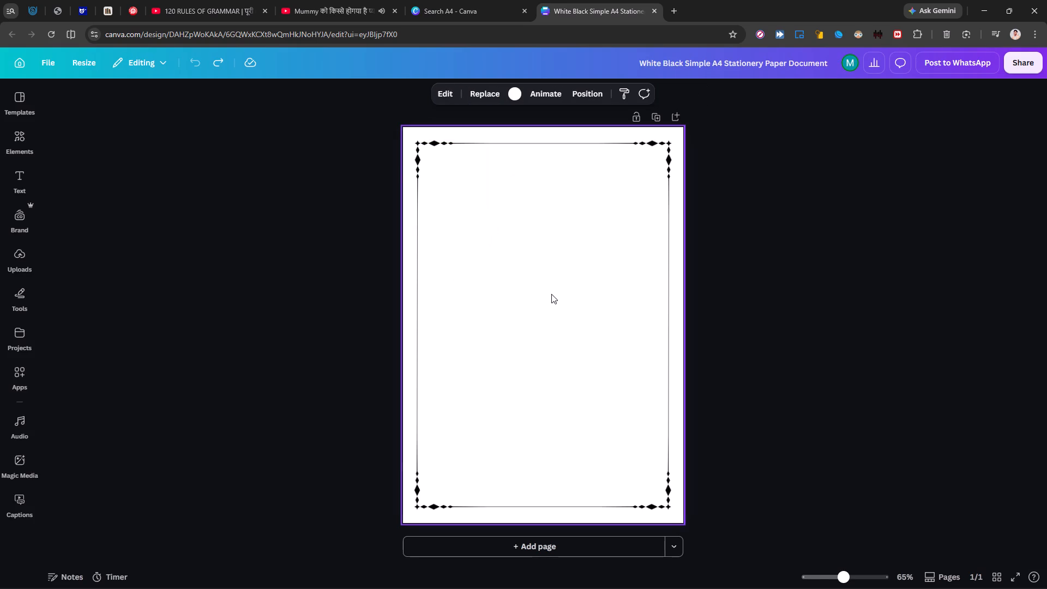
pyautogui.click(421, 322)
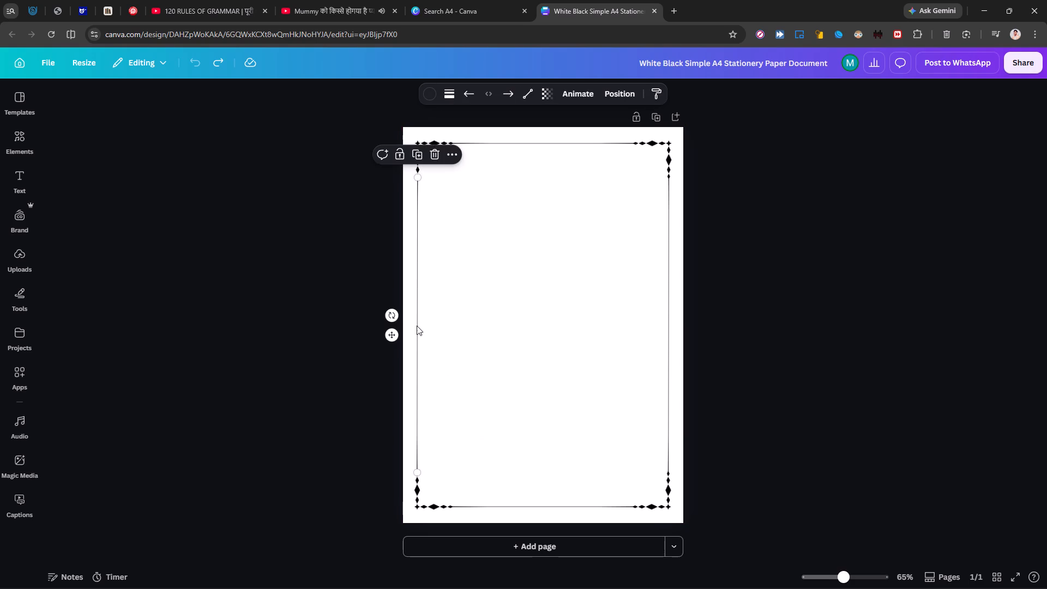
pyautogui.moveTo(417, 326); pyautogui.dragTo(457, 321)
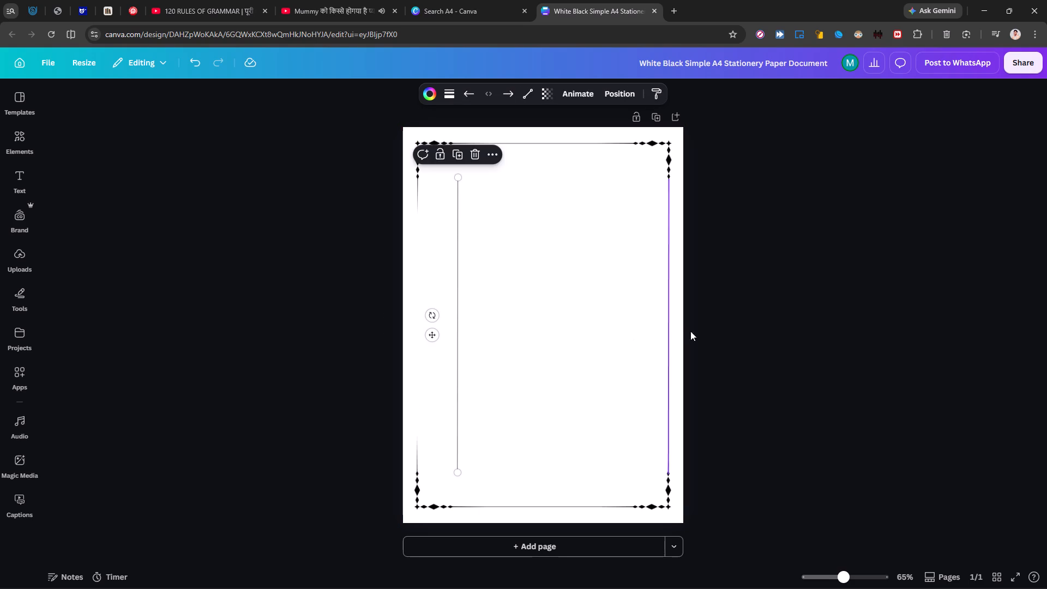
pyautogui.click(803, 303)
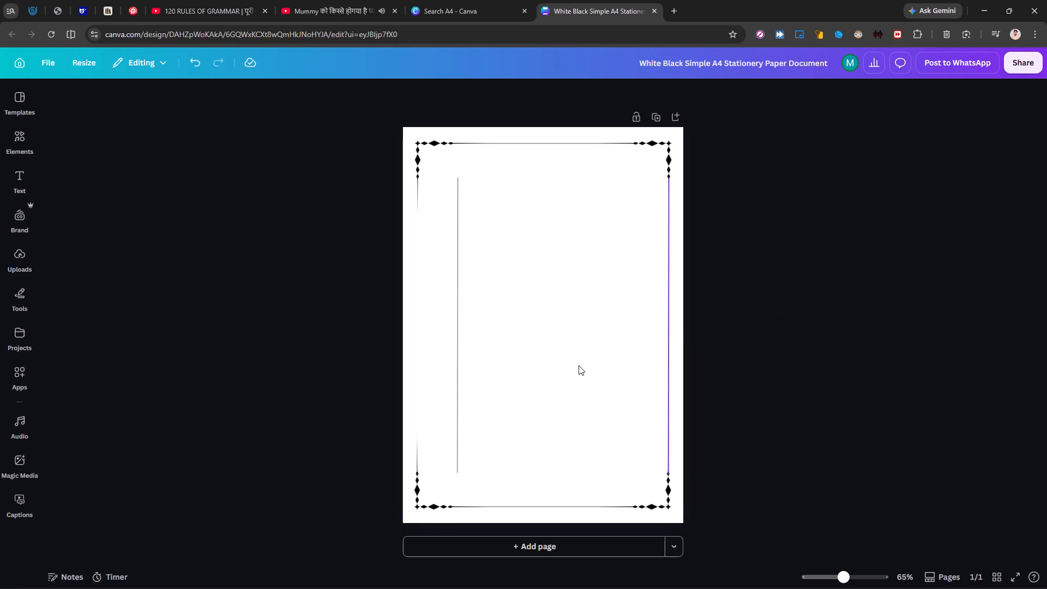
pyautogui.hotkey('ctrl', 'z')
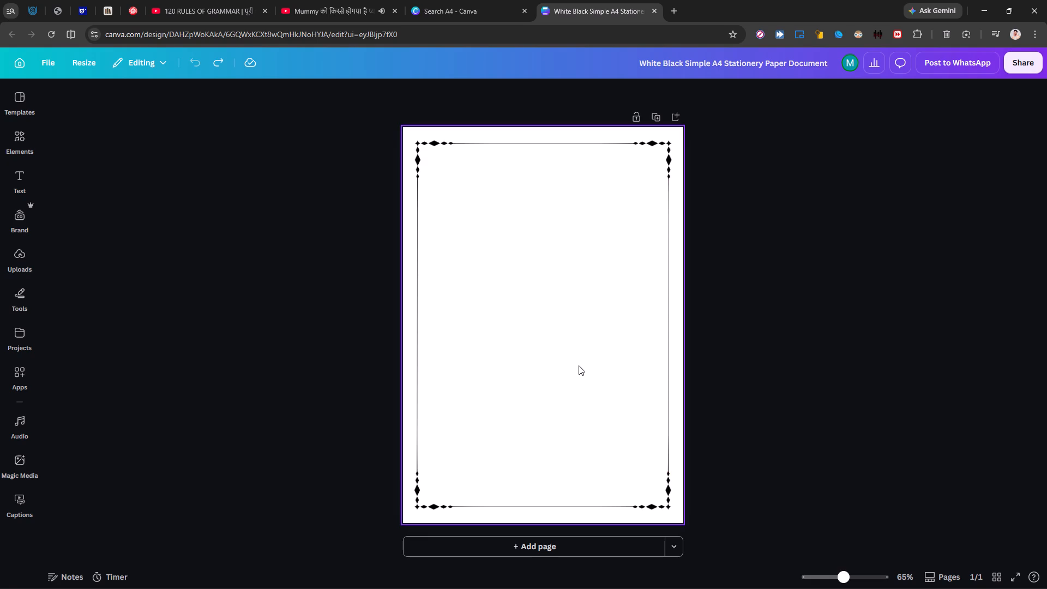
# Move the upper-left corner ornament slightly outward, closer to the page's top and left edges.
pyautogui.click(421, 150)
pyautogui.moveTo(421, 150); pyautogui.dragTo(415, 143)
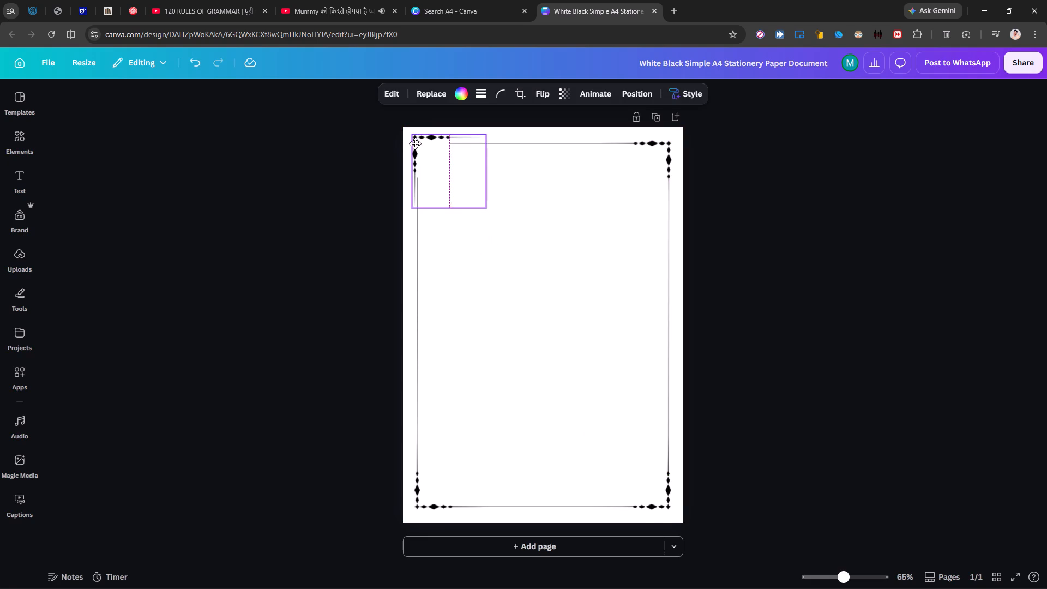
pyautogui.moveTo(415, 143); pyautogui.dragTo(414, 143)
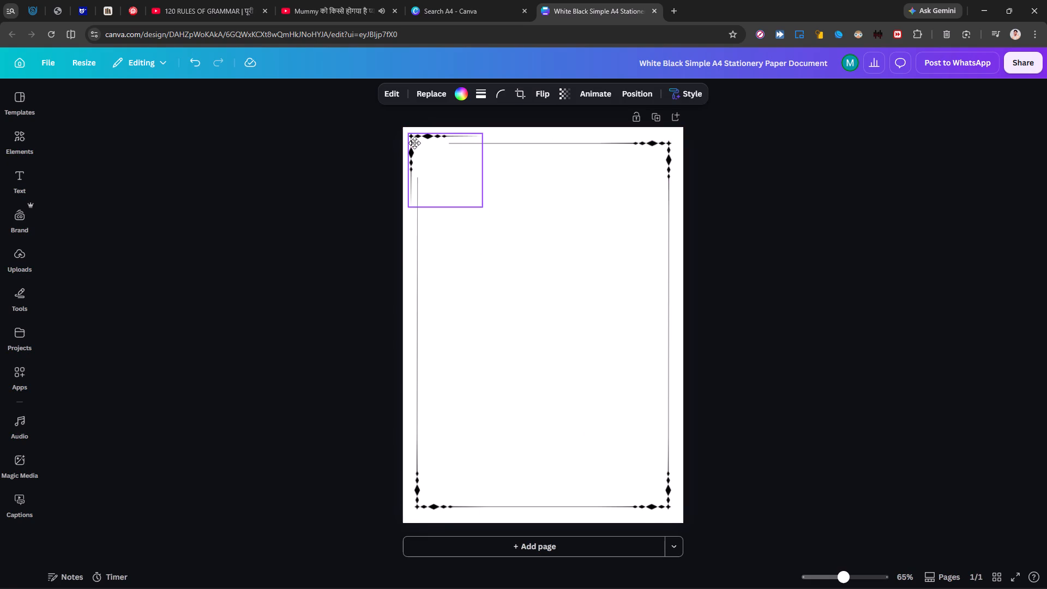
pyautogui.moveTo(414, 143); pyautogui.dragTo(414, 146)
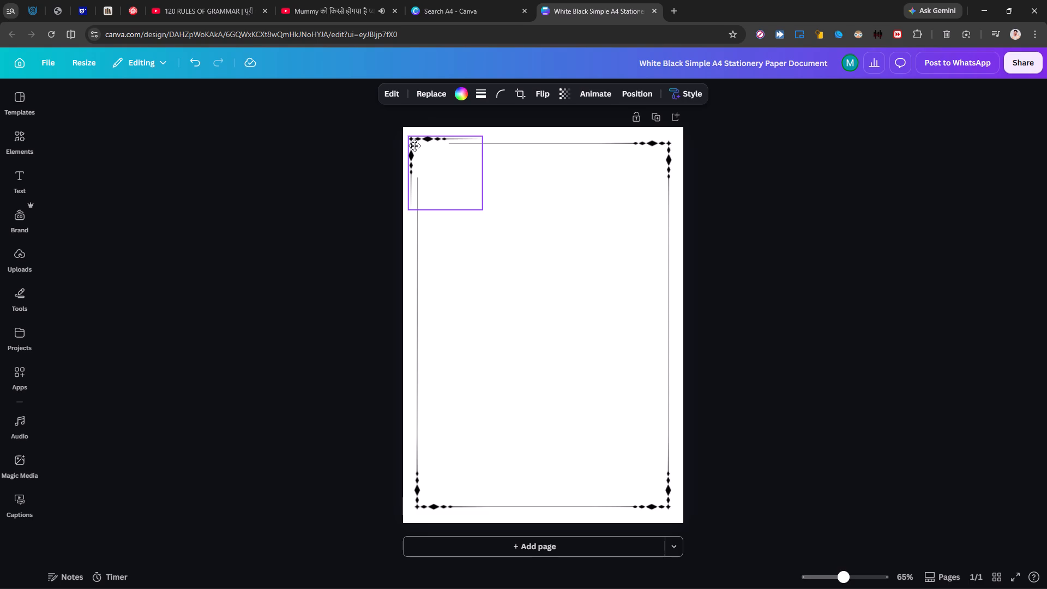
pyautogui.moveTo(414, 146); pyautogui.dragTo(415, 146)
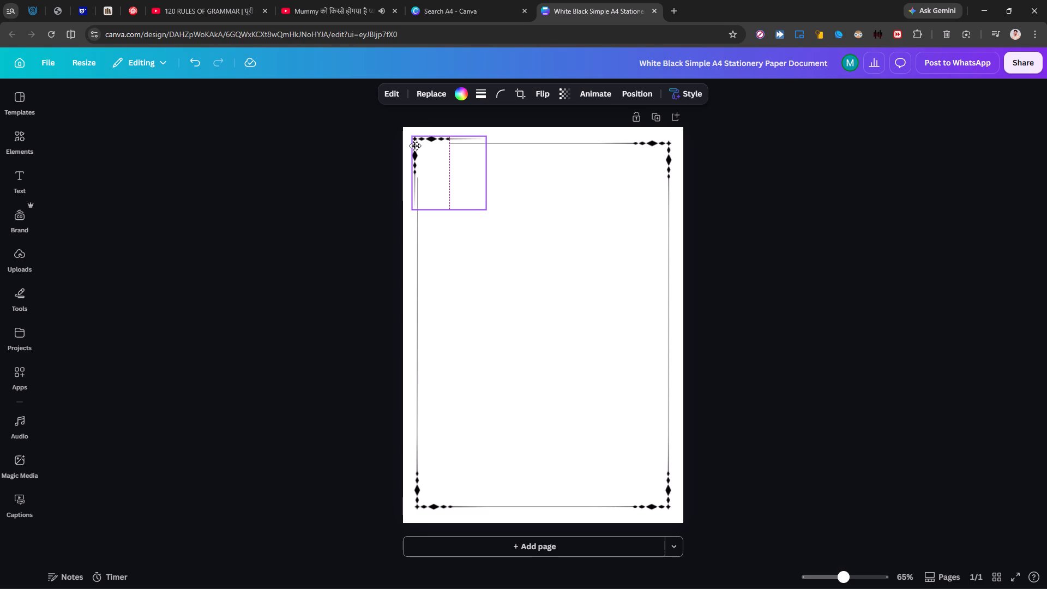
pyautogui.moveTo(415, 146); pyautogui.dragTo(414, 146)
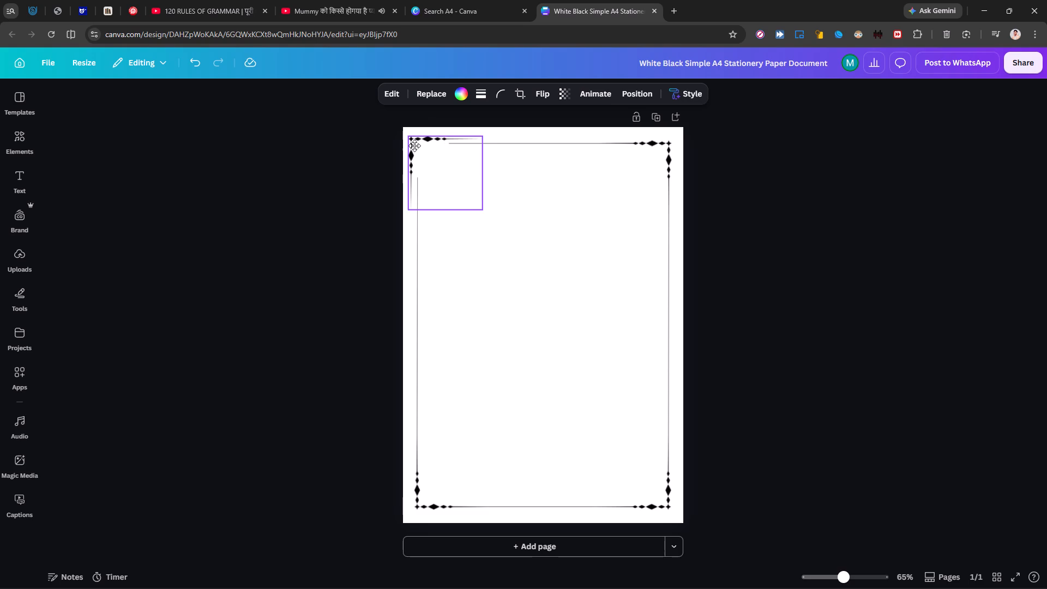
pyautogui.moveTo(414, 146); pyautogui.dragTo(415, 146)
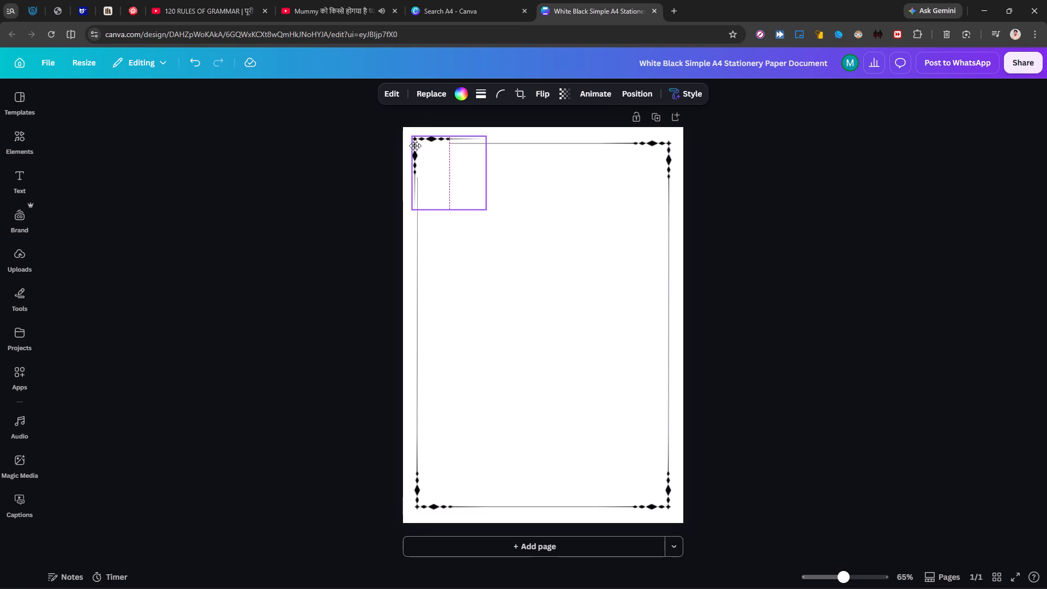
pyautogui.moveTo(415, 146); pyautogui.dragTo(416, 146)
pyautogui.press('Left')
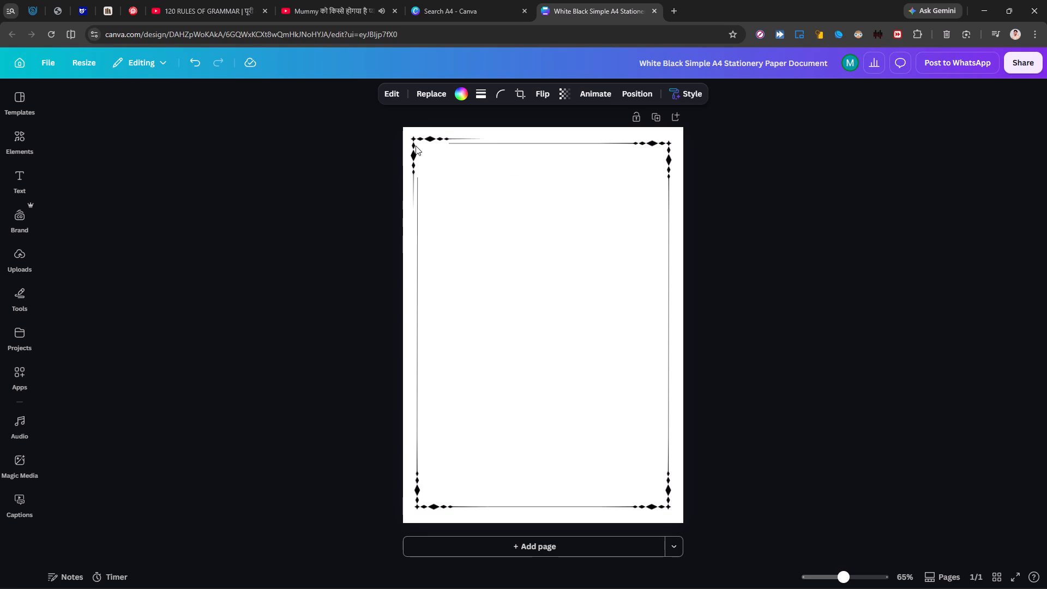
pyautogui.press('Left')
pyautogui.press('Right')
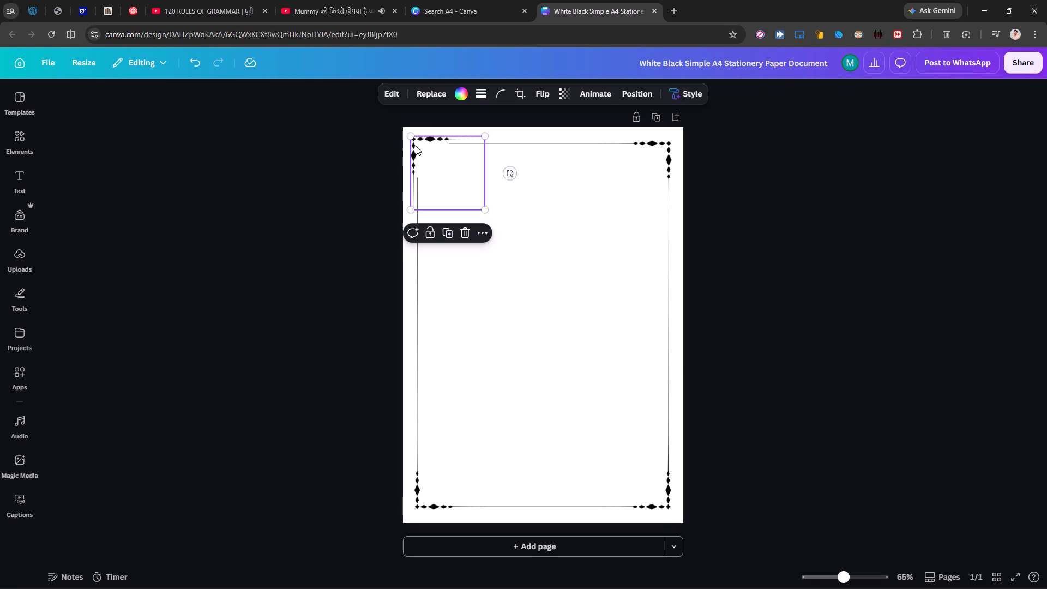
pyautogui.press('Left')
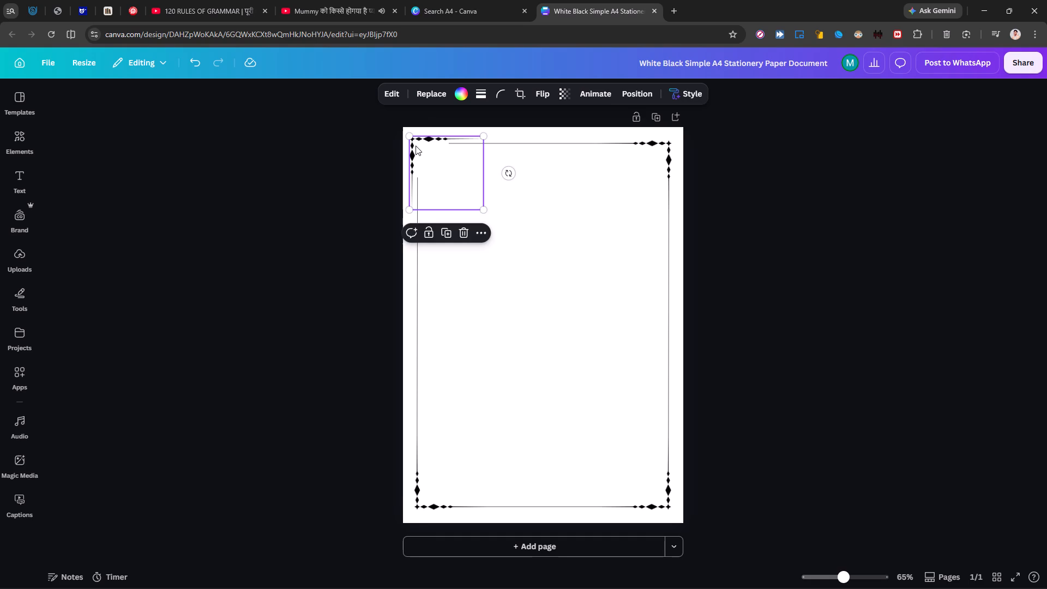
# Move the page's upper-right corner ornament slightly outward, level with the upper-left ornament and closer to the page's top and right edges.
pyautogui.click(664, 145)
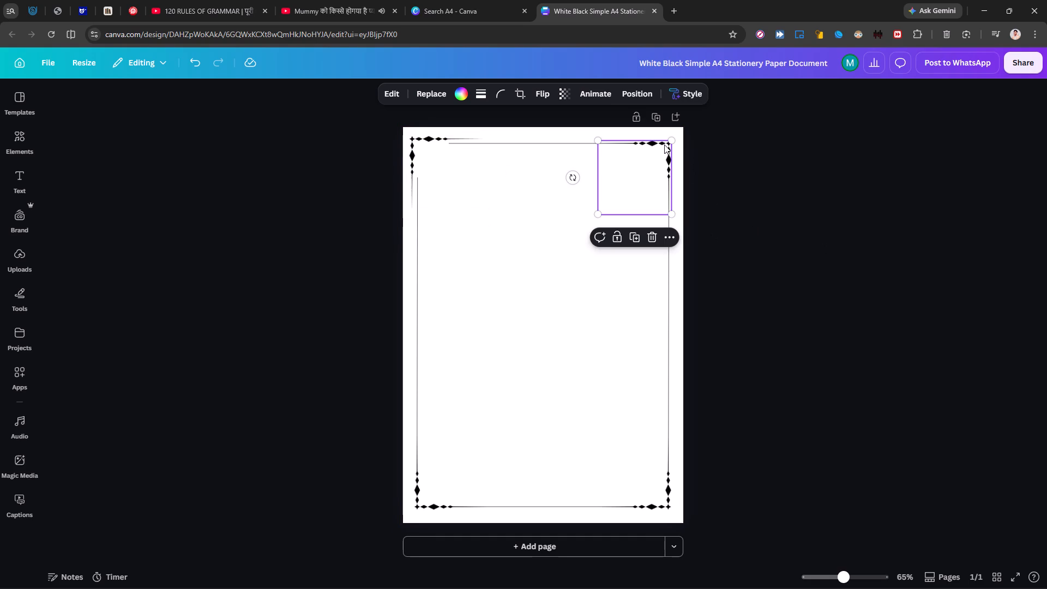
pyautogui.press('Right')
pyautogui.press('Right')
pyautogui.press('Right')
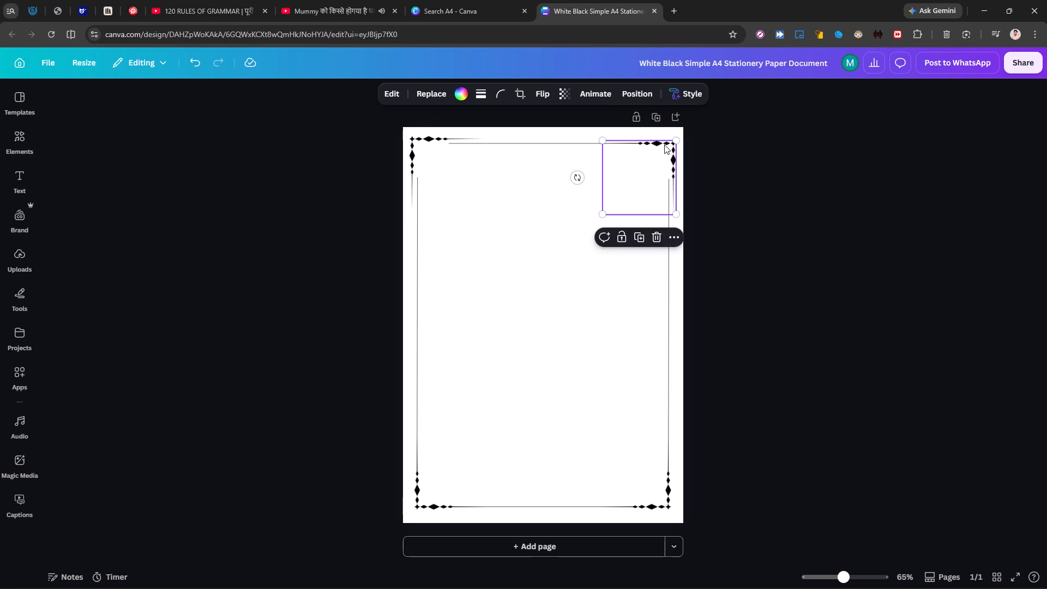
pyautogui.click(664, 145)
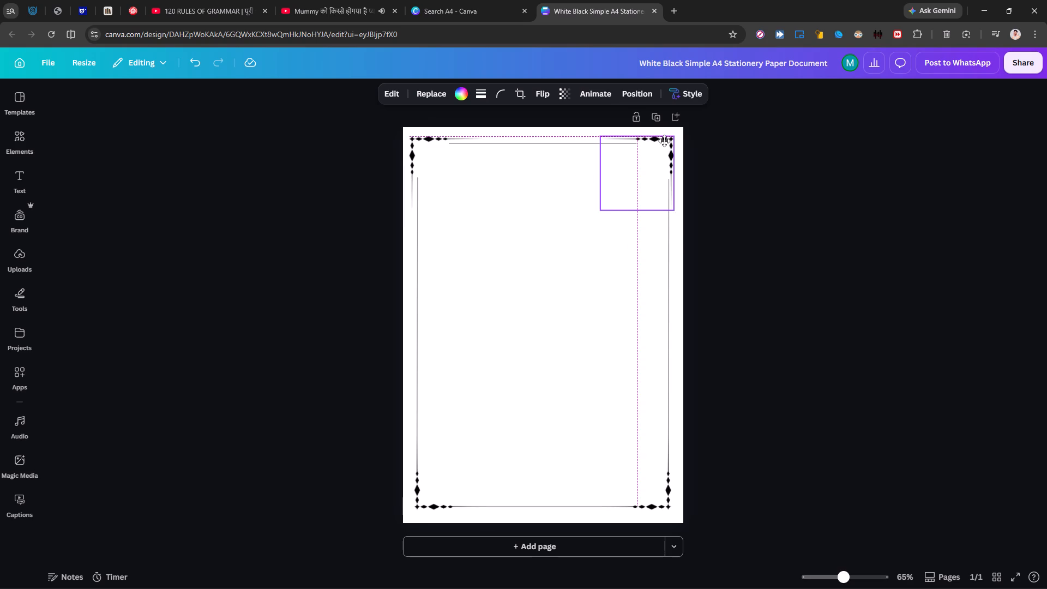
pyautogui.click(745, 223)
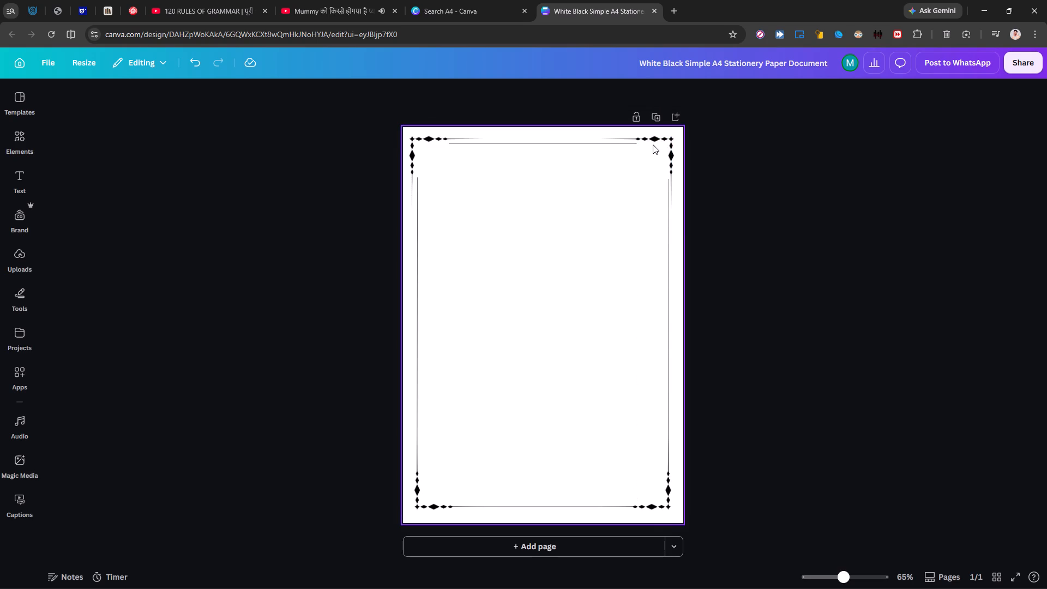
pyautogui.click(653, 145)
pyautogui.press('Down')
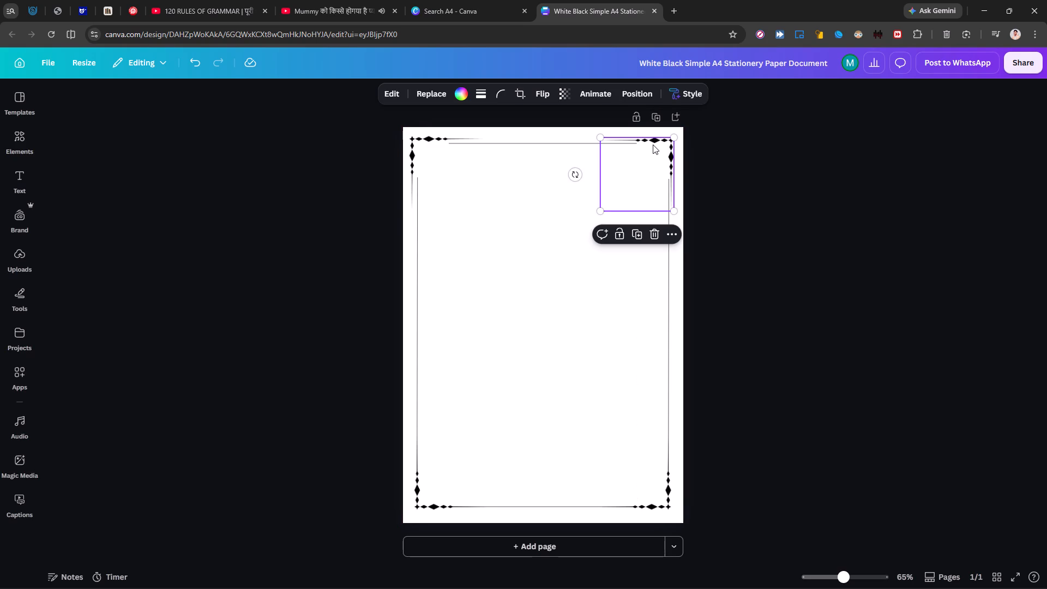
pyautogui.press('Right')
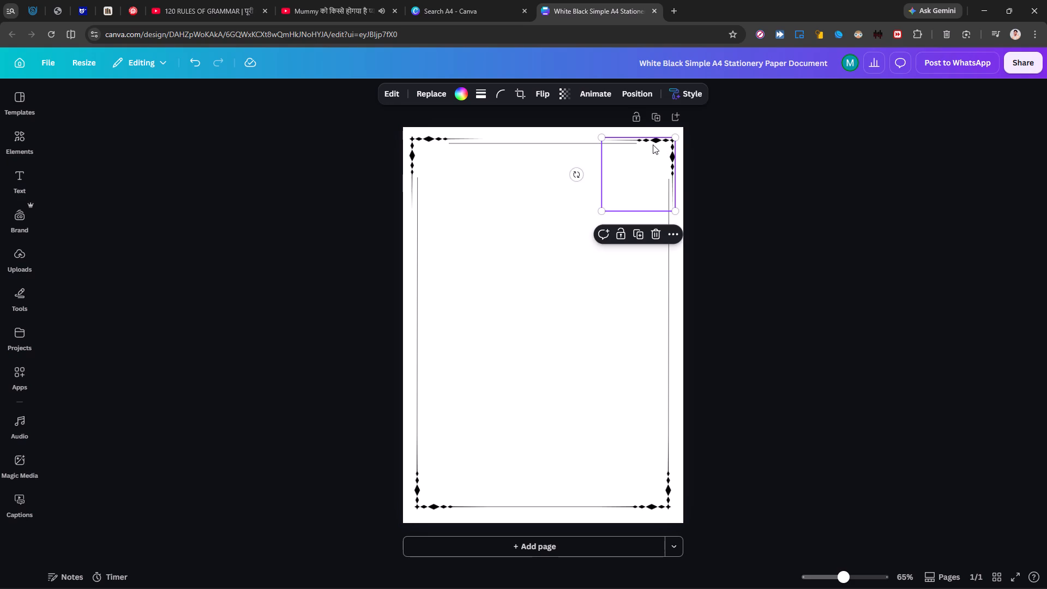
pyautogui.click(653, 145)
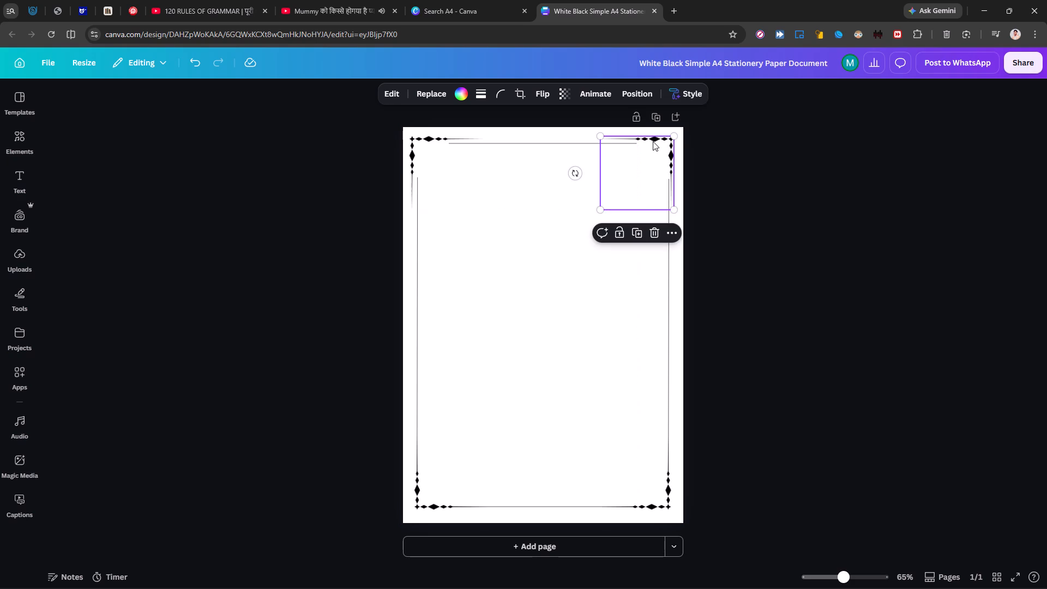
pyautogui.press('Right')
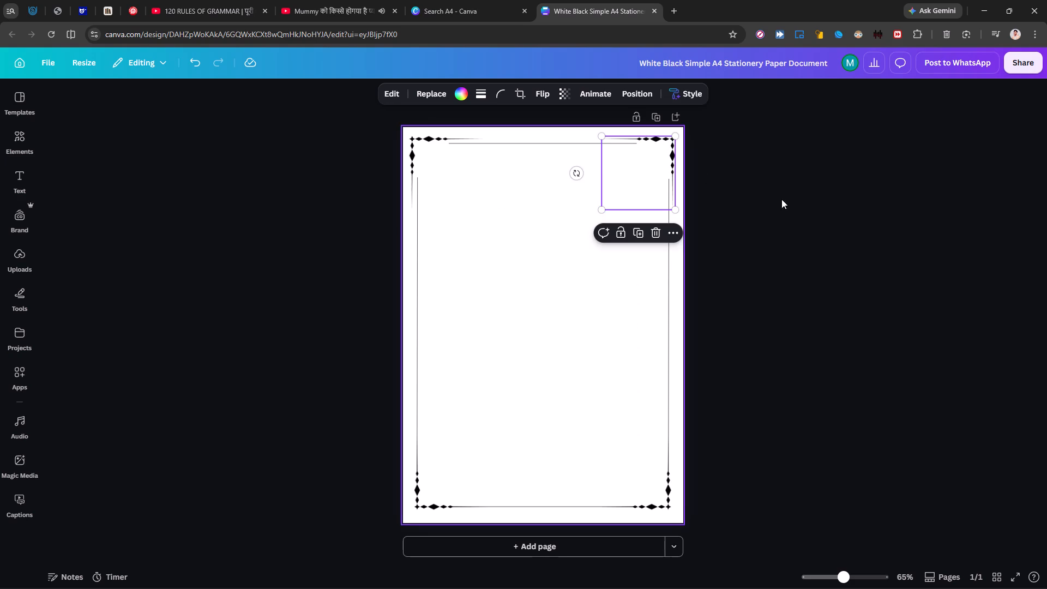
pyautogui.click(834, 219)
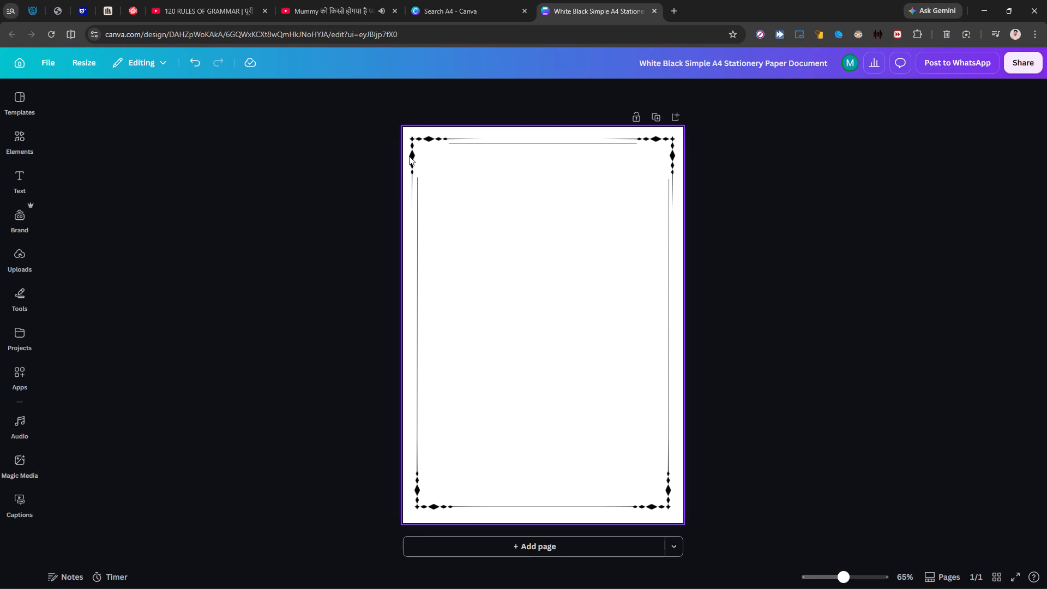
# Fine-tune the upper-left corner ornament's position so it is level with the upper-right ornament and similarly close to its page edge.
pyautogui.click(409, 156)
pyautogui.press('Down')
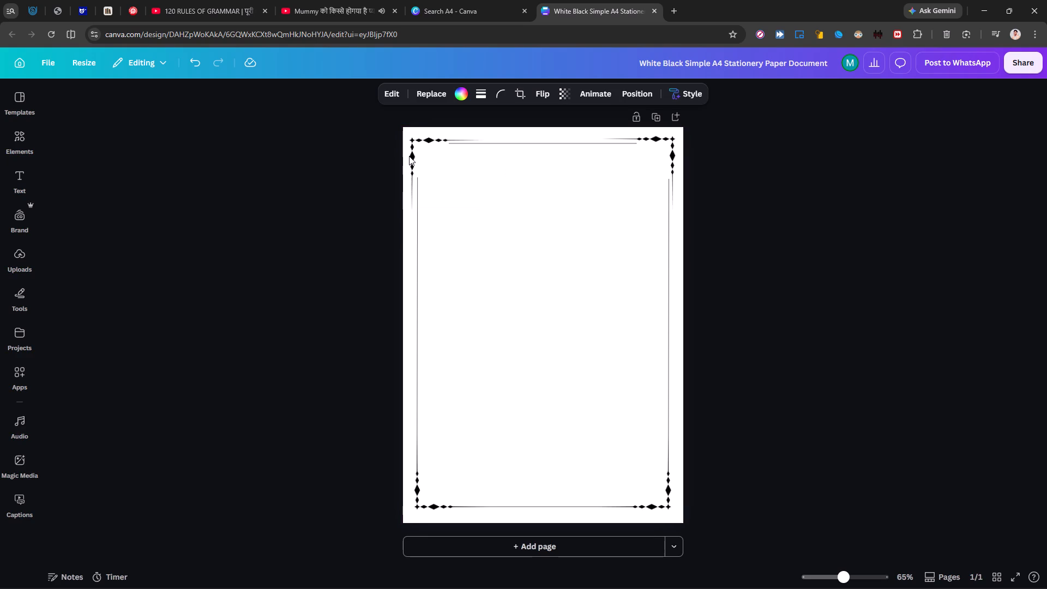
pyautogui.press('Left')
pyautogui.press('Right')
pyautogui.press('Right')
pyautogui.press('Right')
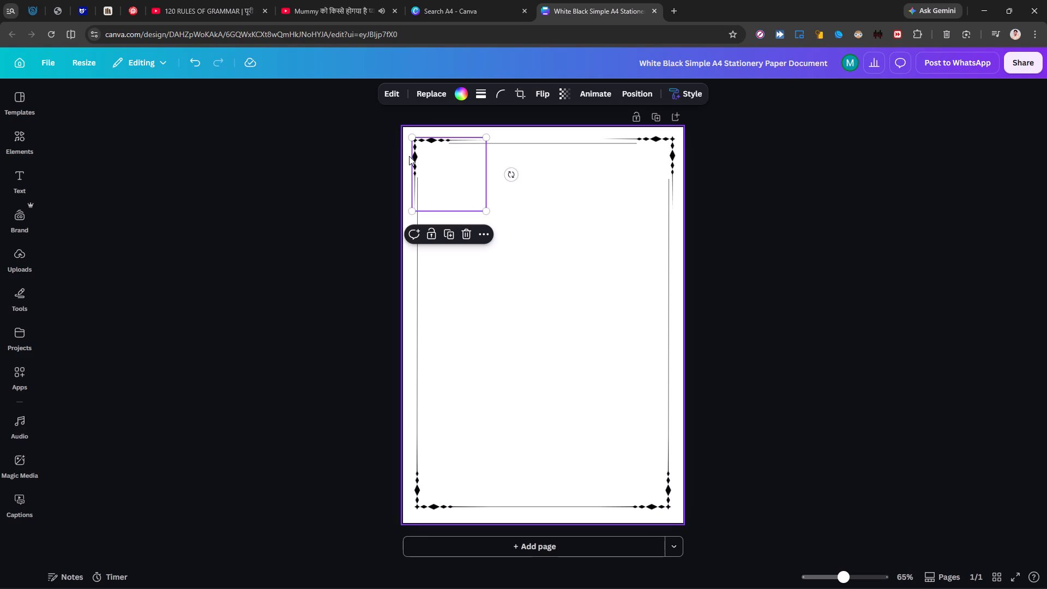
pyautogui.moveTo(409, 156); pyautogui.dragTo(407, 148)
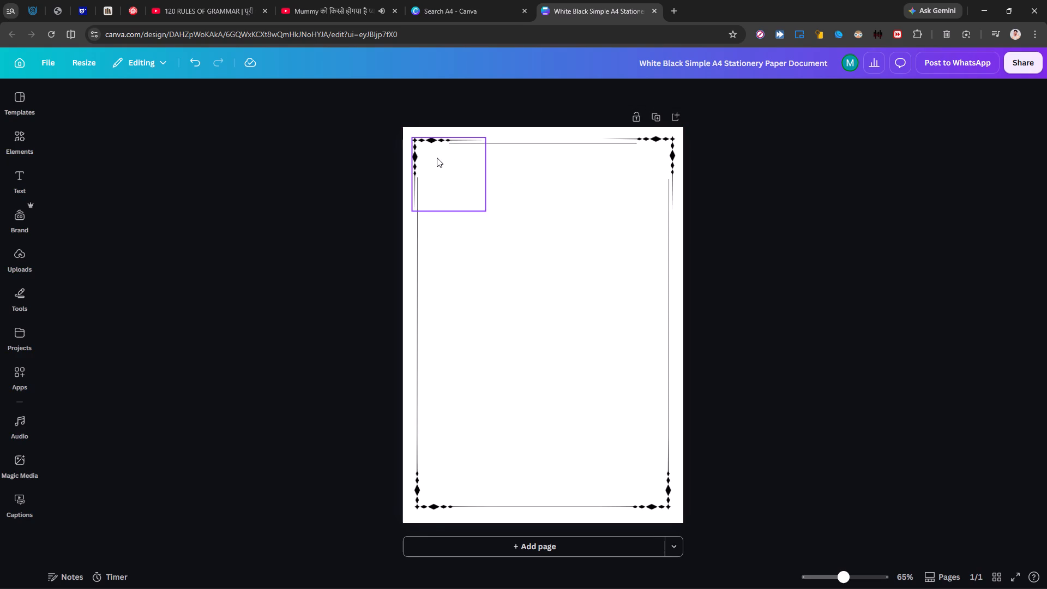
pyautogui.click(437, 158)
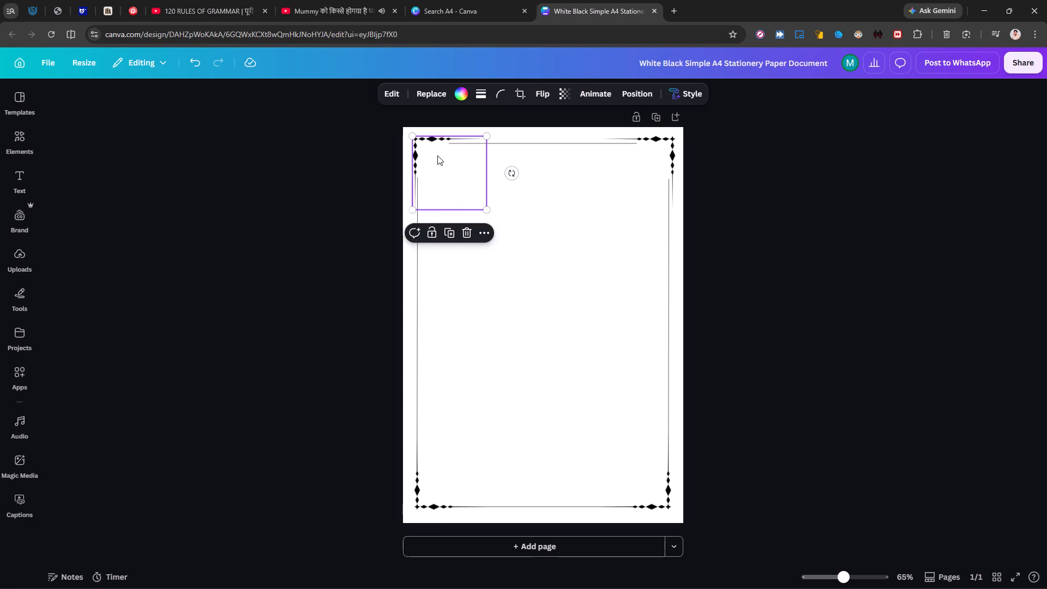
pyautogui.press('Left')
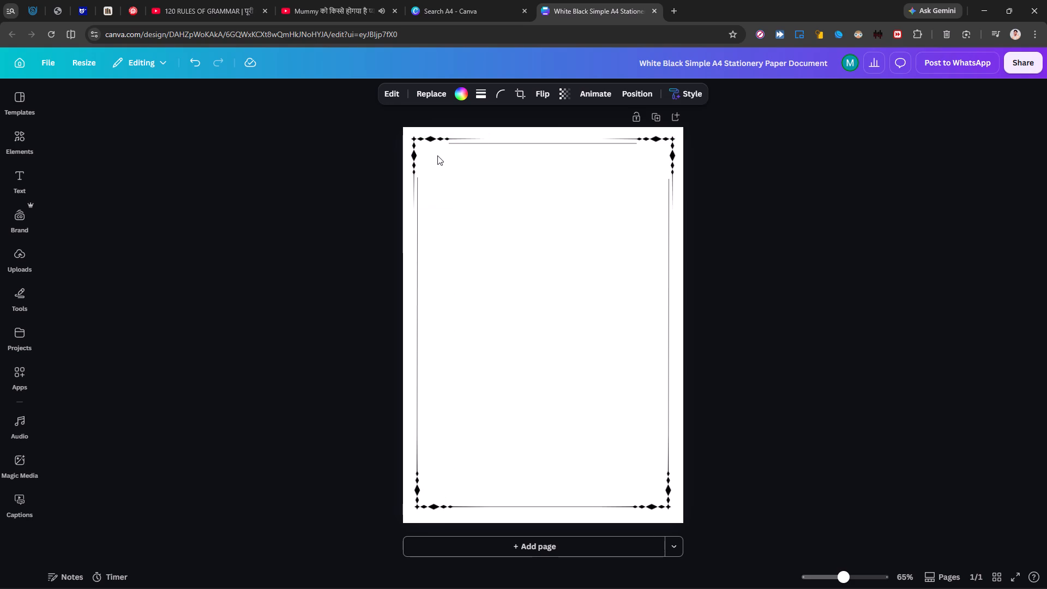
pyautogui.press('Left')
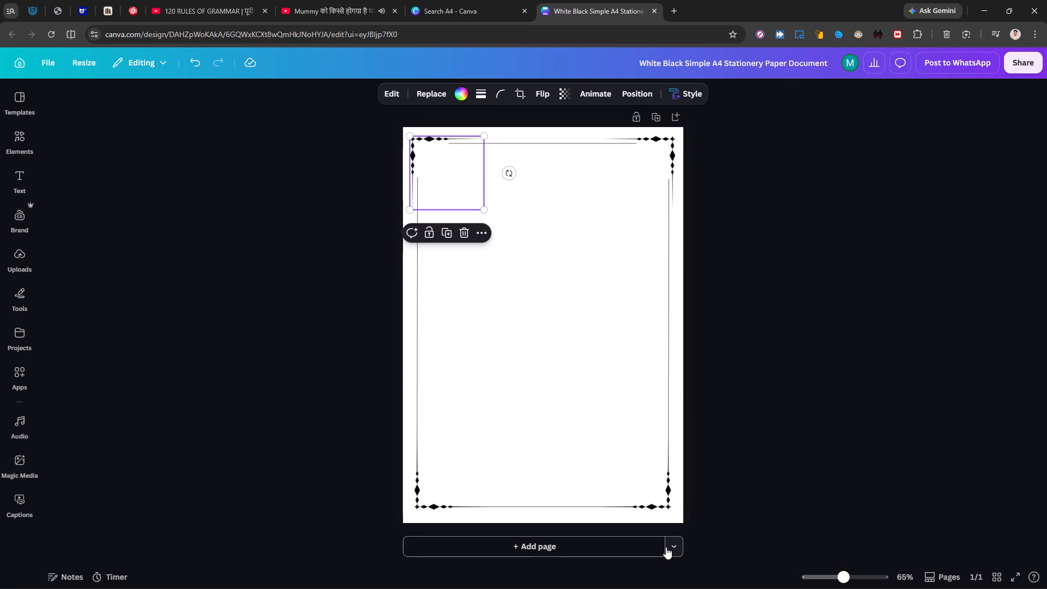
# Move the lower-right corner ornament slightly outward, aligned beneath the upper-right ornament and closer to the page's bottom edge.
pyautogui.click(664, 504)
pyautogui.press('Down')
pyautogui.press('Right')
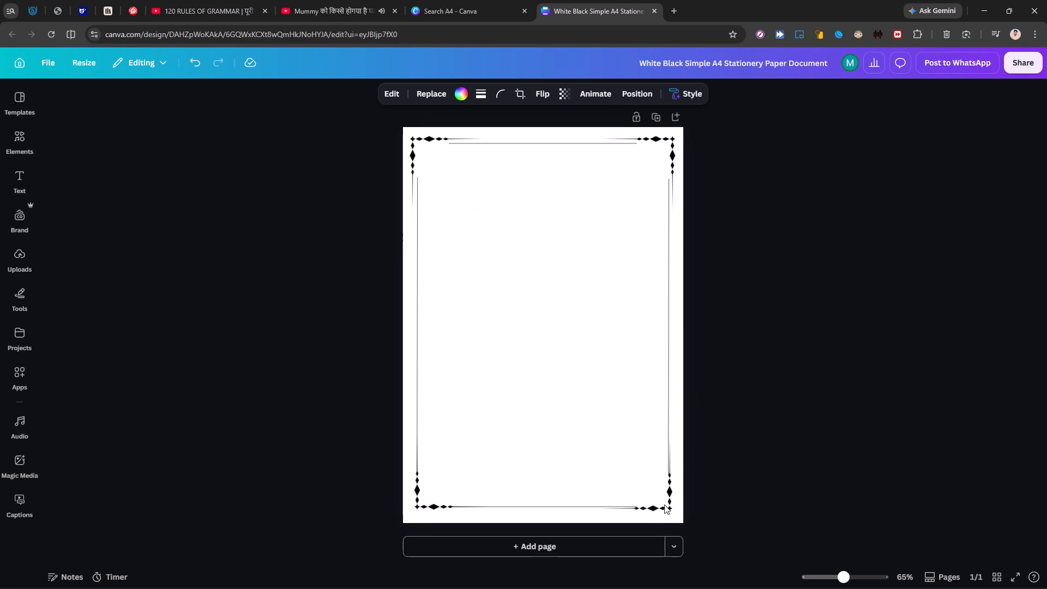
pyautogui.press('Down')
pyautogui.press('Right')
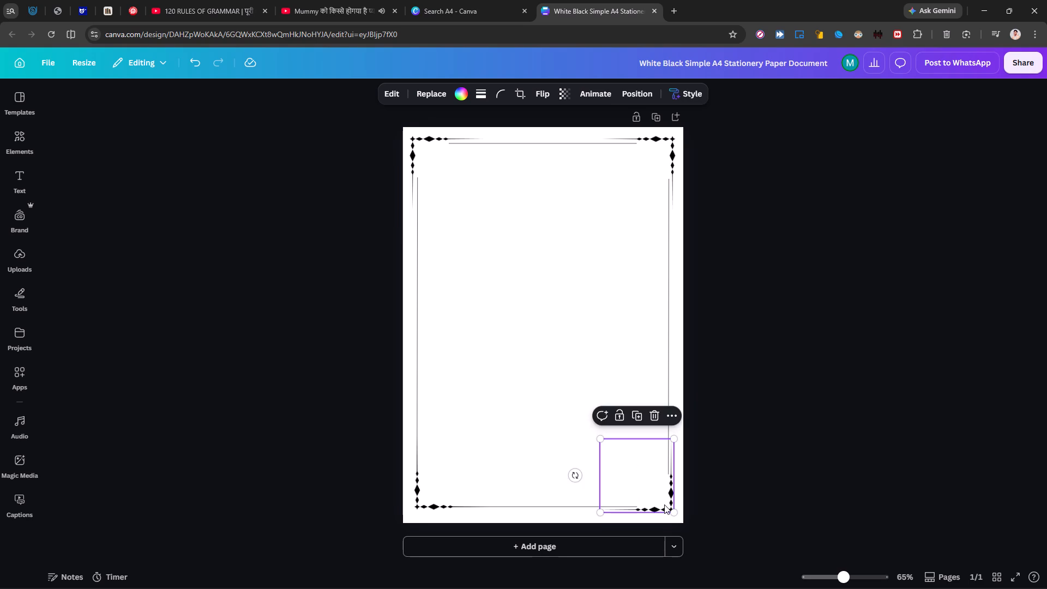
pyautogui.press('Down')
pyautogui.press('Right')
pyautogui.press('Down')
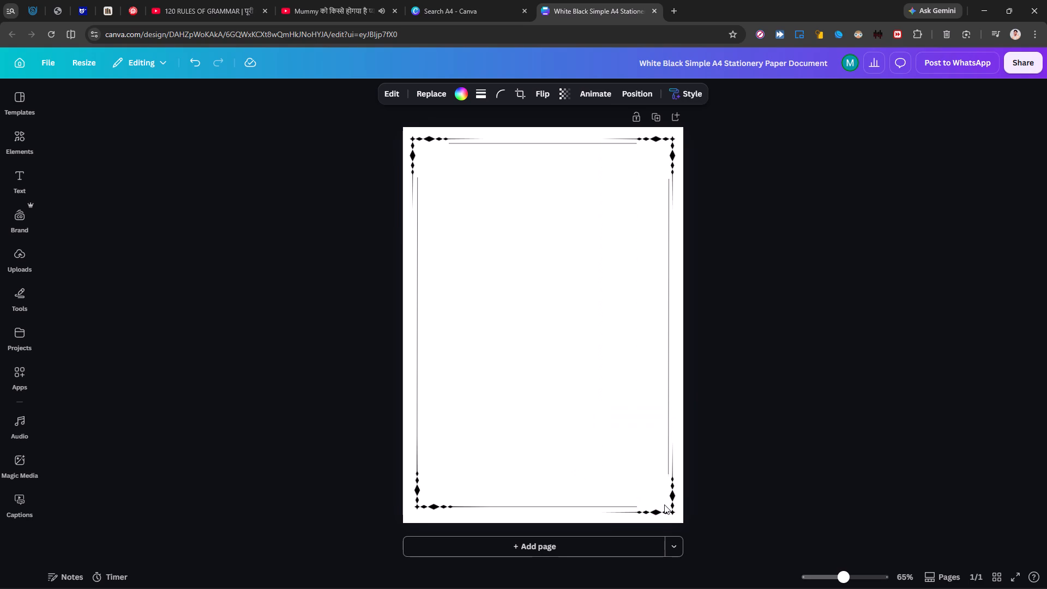
pyautogui.press('Right')
pyautogui.press('Left')
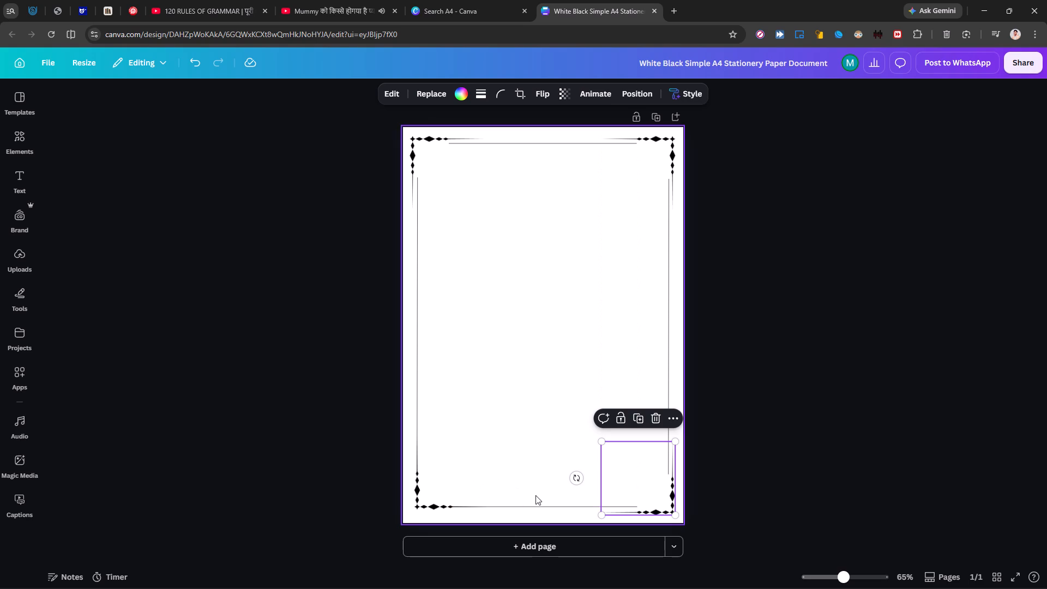
pyautogui.click(625, 492)
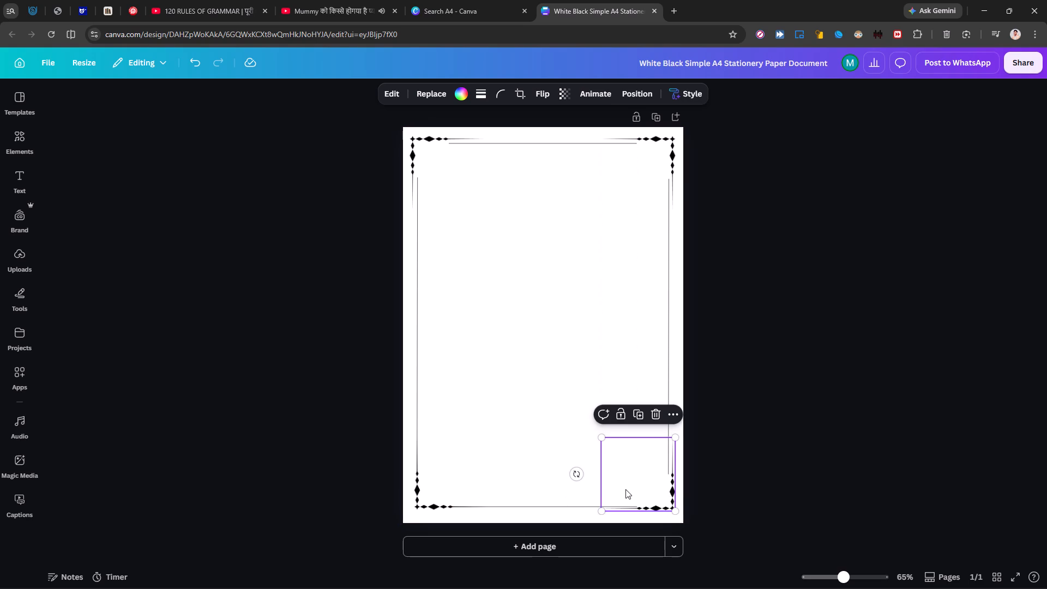
pyautogui.press('Down')
pyautogui.press('Down')
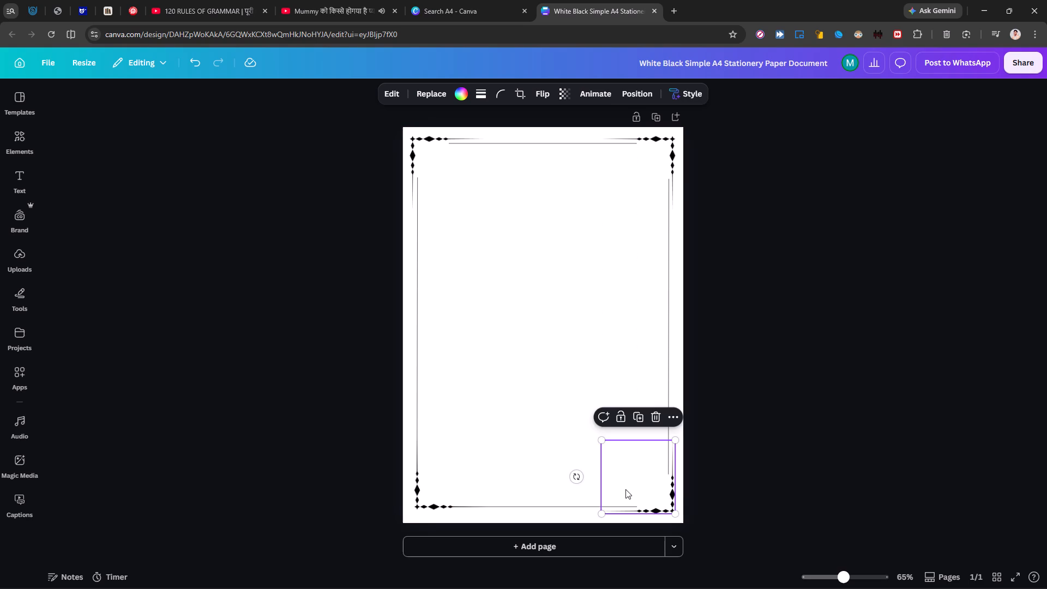
pyautogui.click(846, 490)
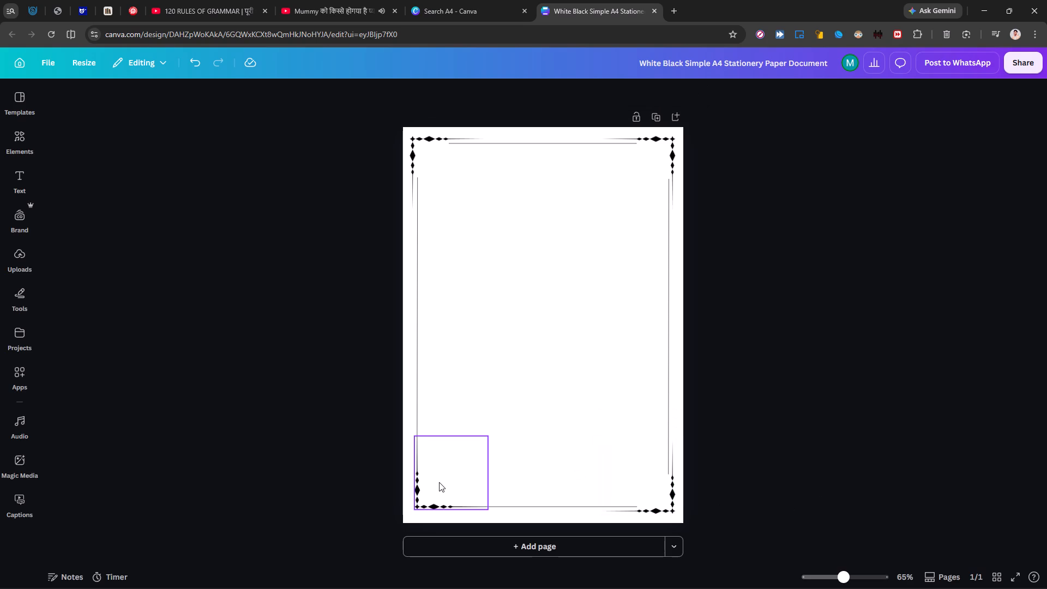
# Move the lower-left corner ornament outward, aligned beneath the upper-left ornament and level with the lower-right ornament.
pyautogui.click(428, 504)
pyautogui.press('Down')
pyautogui.press('Left')
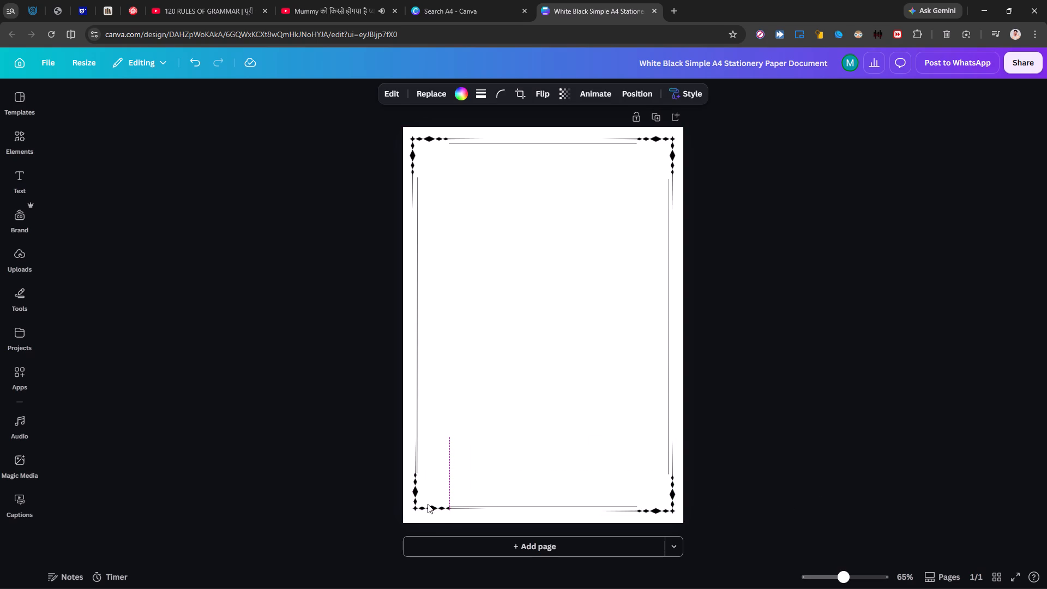
pyautogui.press('Down')
pyautogui.press('Left')
pyautogui.press('Down')
pyautogui.press('Left')
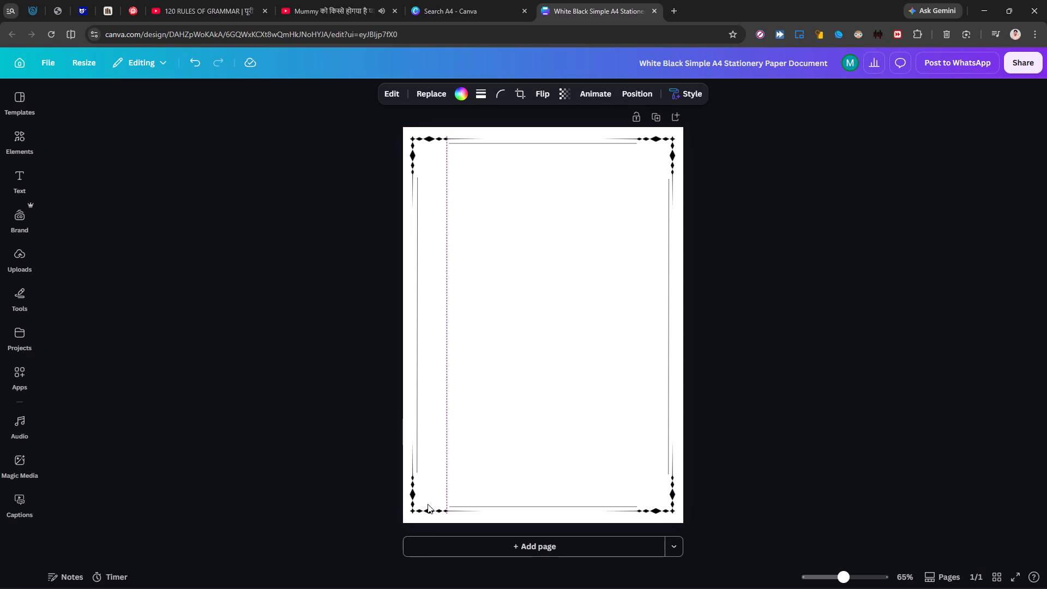
pyautogui.press('Right')
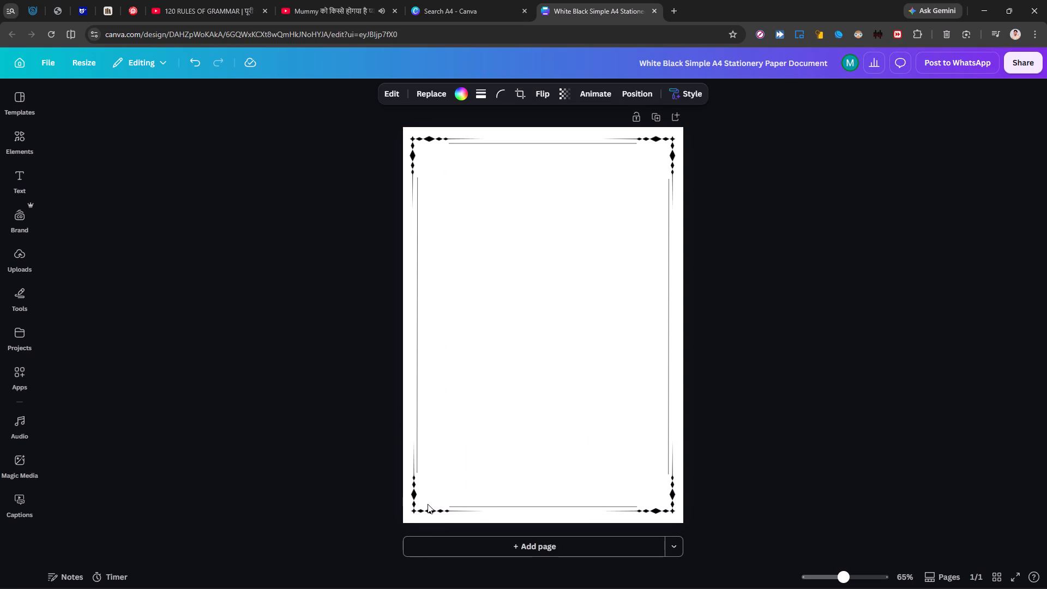
pyautogui.press('Left')
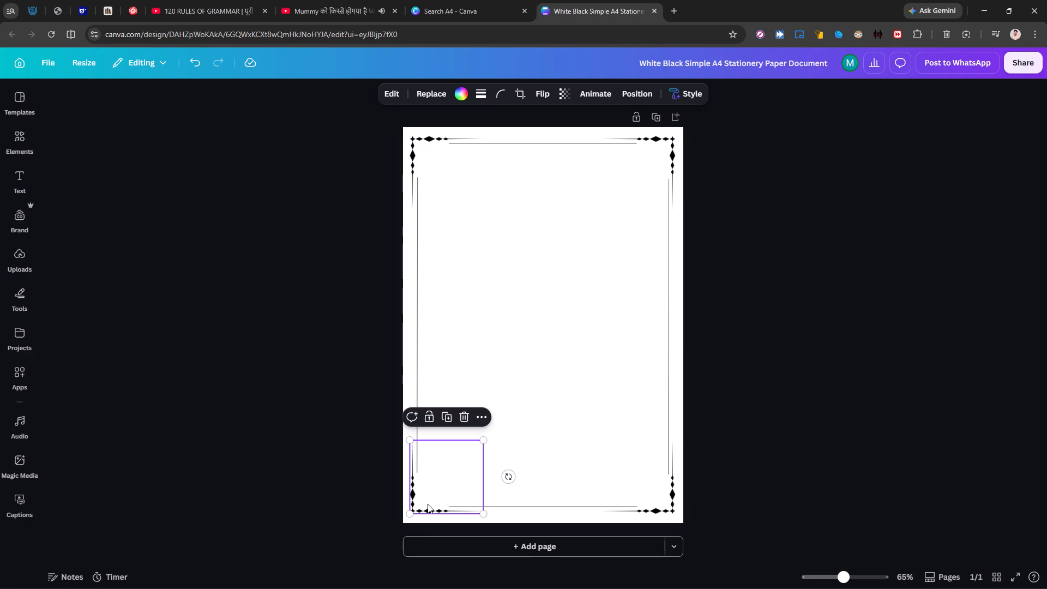
pyautogui.press('Down')
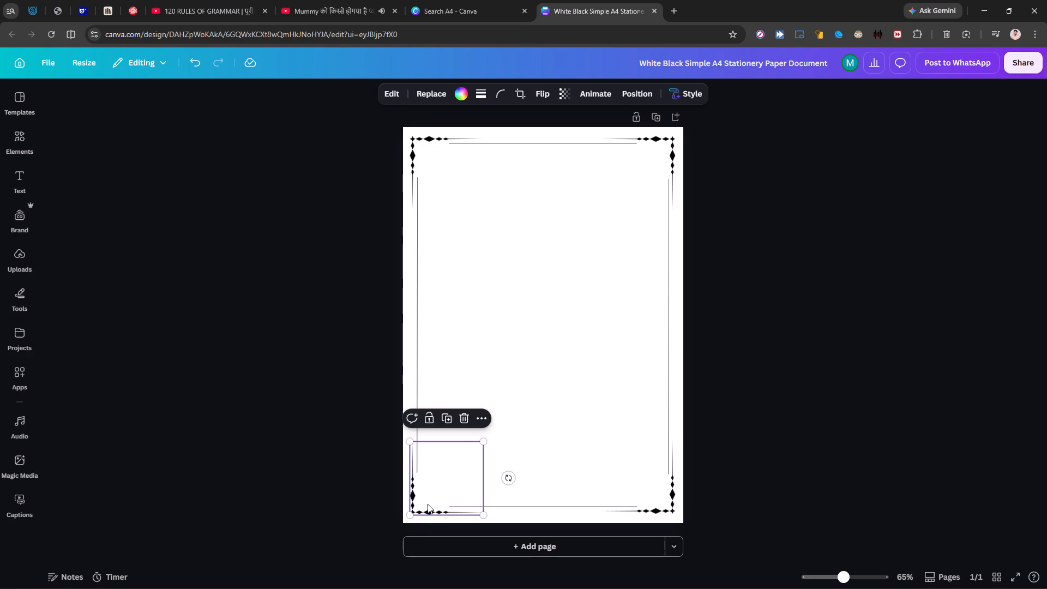
pyautogui.click(428, 504)
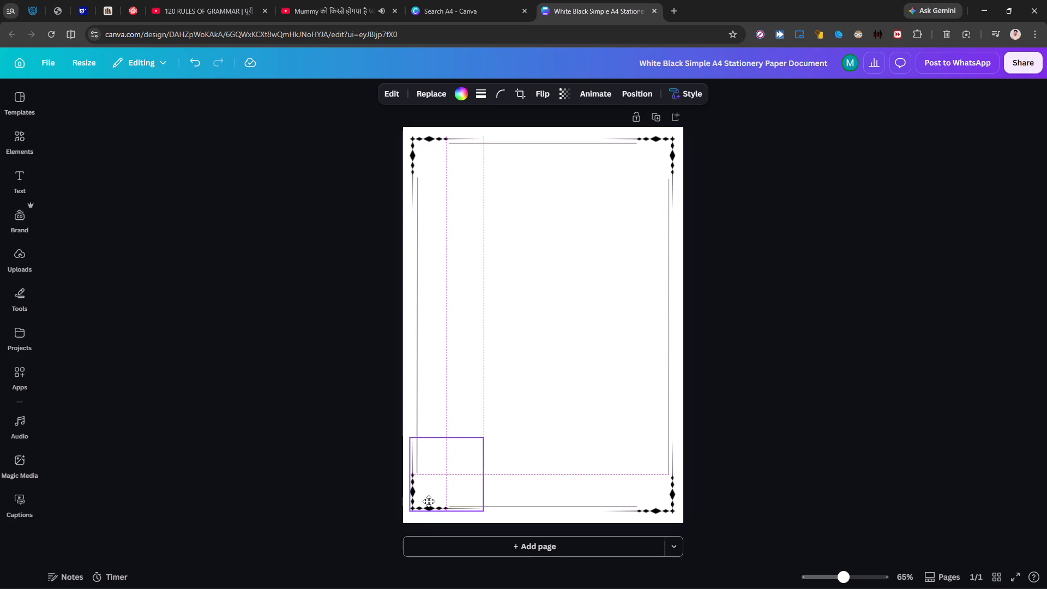
pyautogui.press('Right')
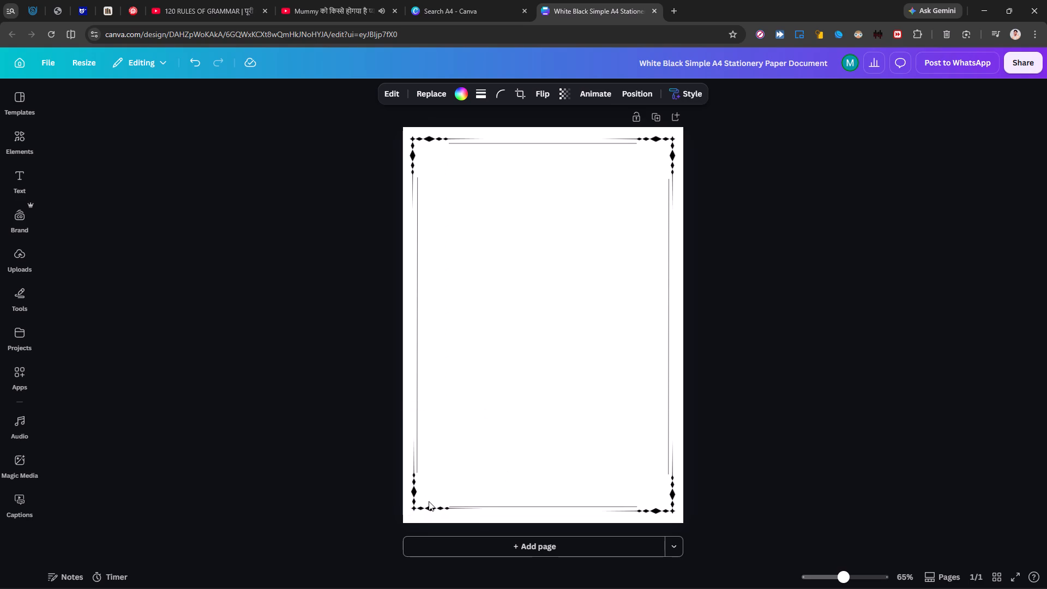
pyautogui.press('Left')
pyautogui.press('Down')
pyautogui.press('Down')
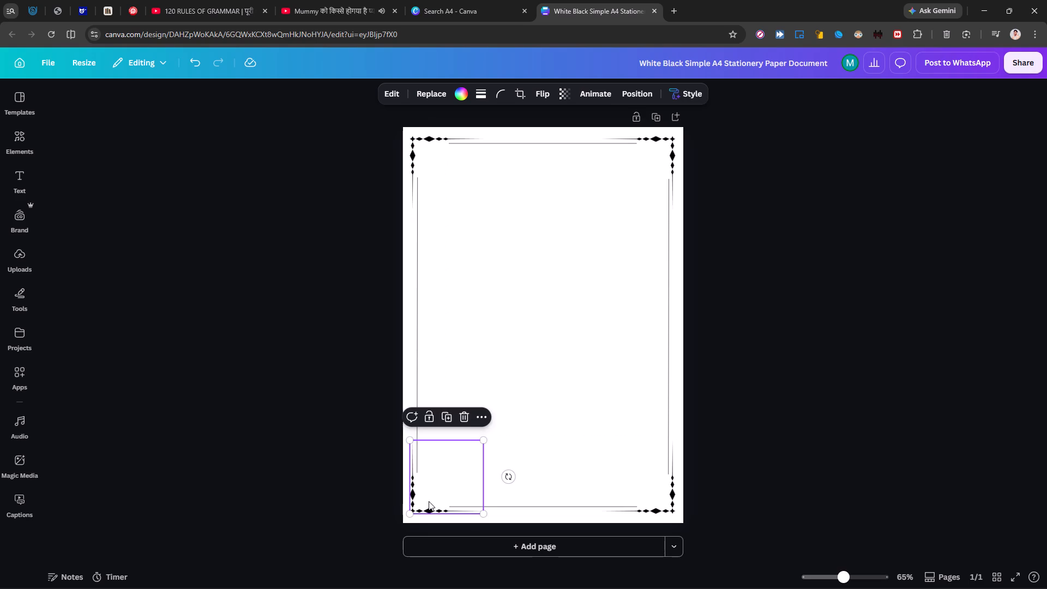
pyautogui.click(922, 401)
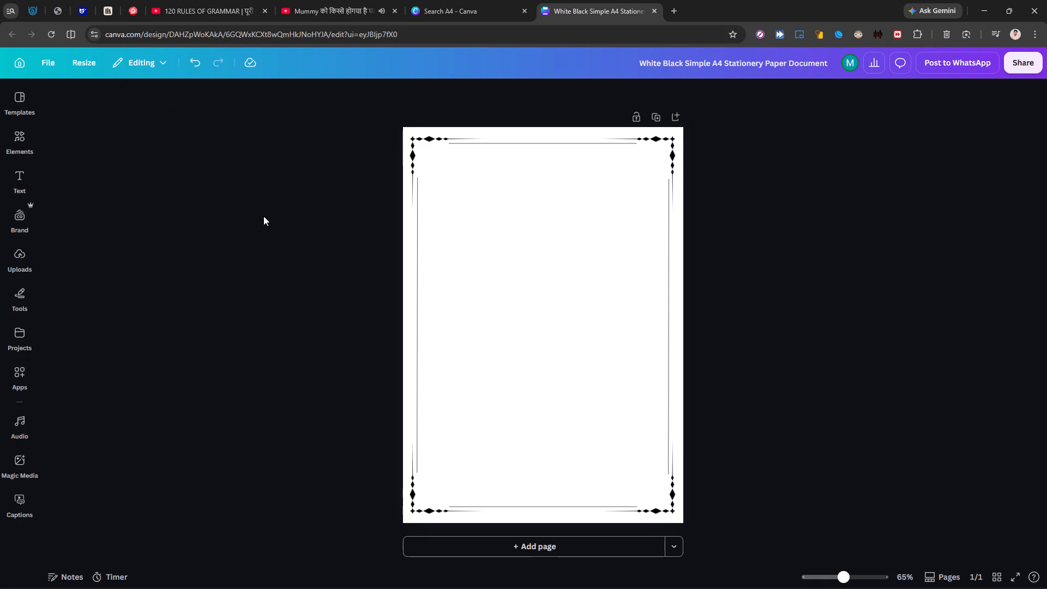
# Add a heading to the page reading "S. K. P. Vidya Vihar Deoghar".
pyautogui.click(32, 179)
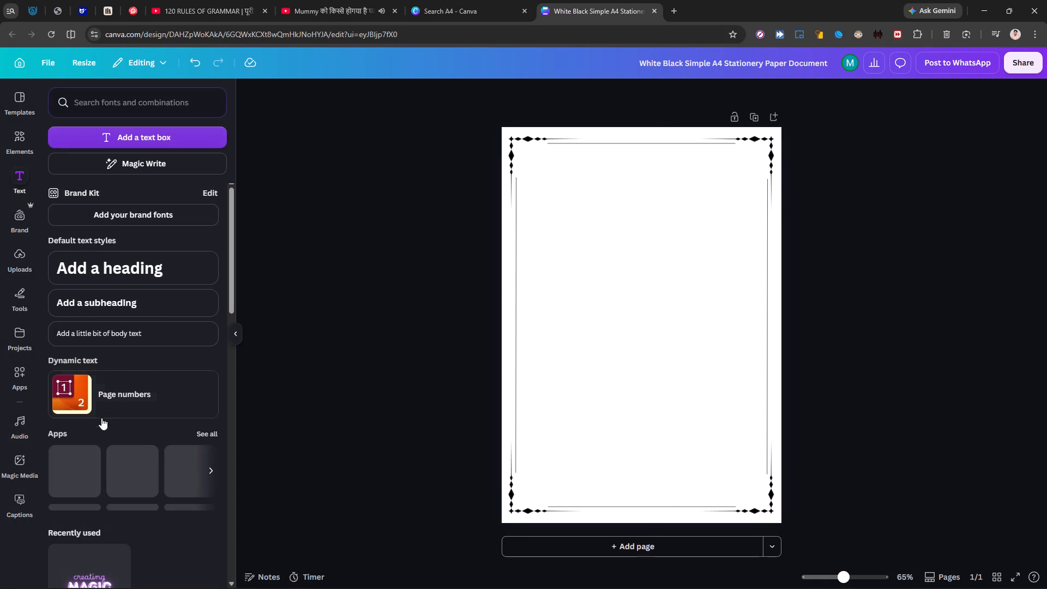
pyautogui.click(149, 278)
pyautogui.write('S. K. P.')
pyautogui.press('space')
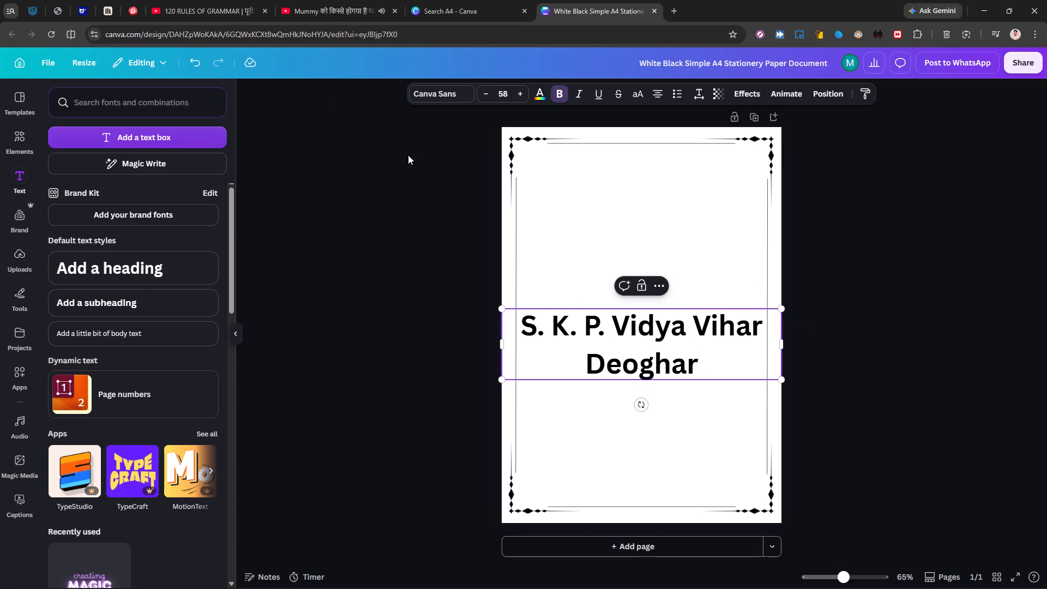
# Apply the Curve text effect to the school name heading, with a curve of 28.
pyautogui.click(759, 92)
pyautogui.click(80, 377)
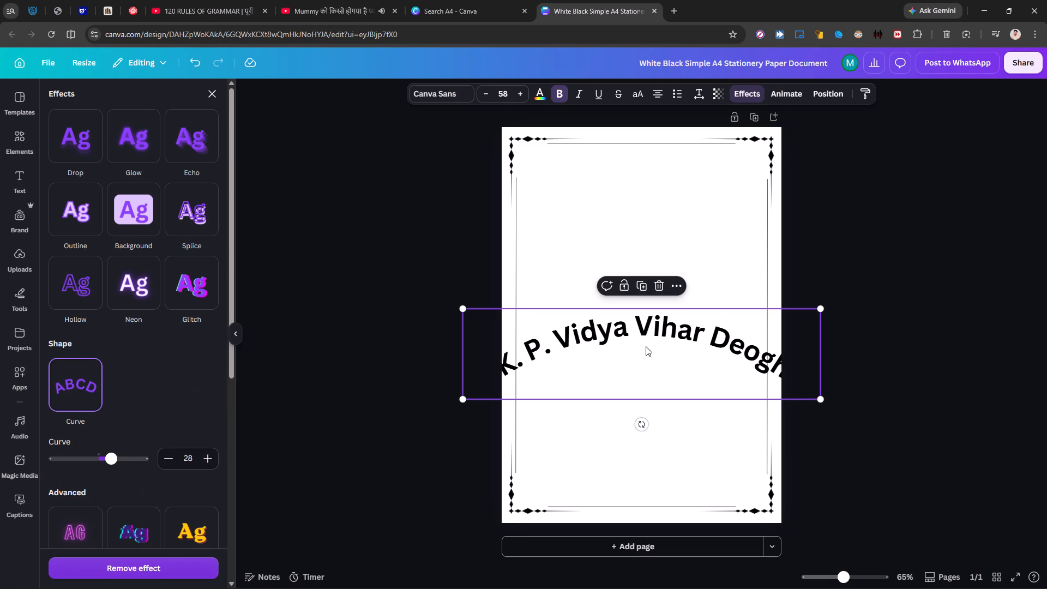
# Try the Amoresa and Ranga fonts on the curved heading and settle on Jaini Purva.
pyautogui.click(442, 87)
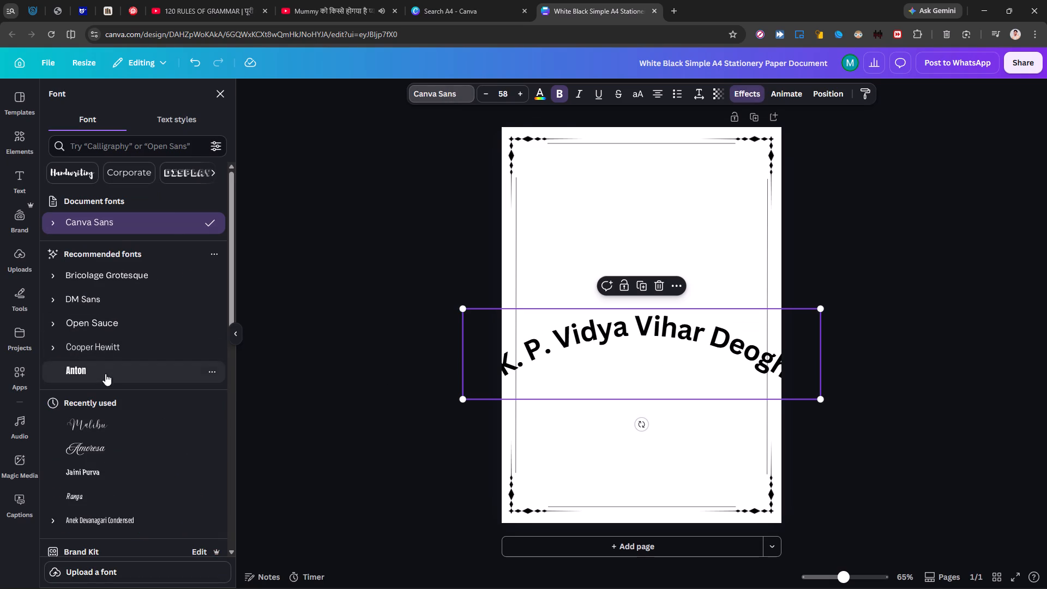
pyautogui.click(101, 452)
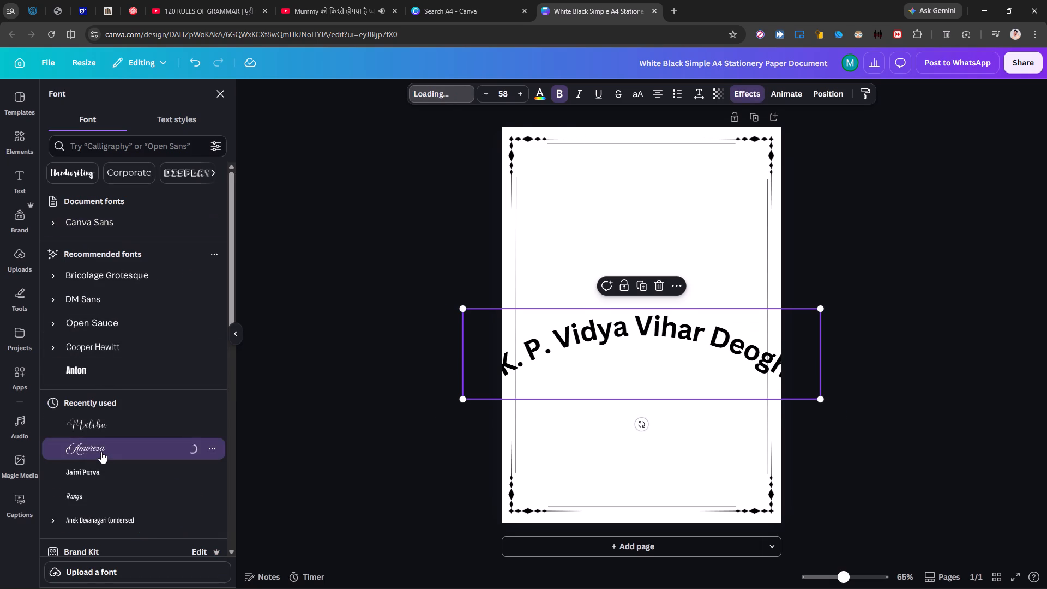
pyautogui.click(85, 500)
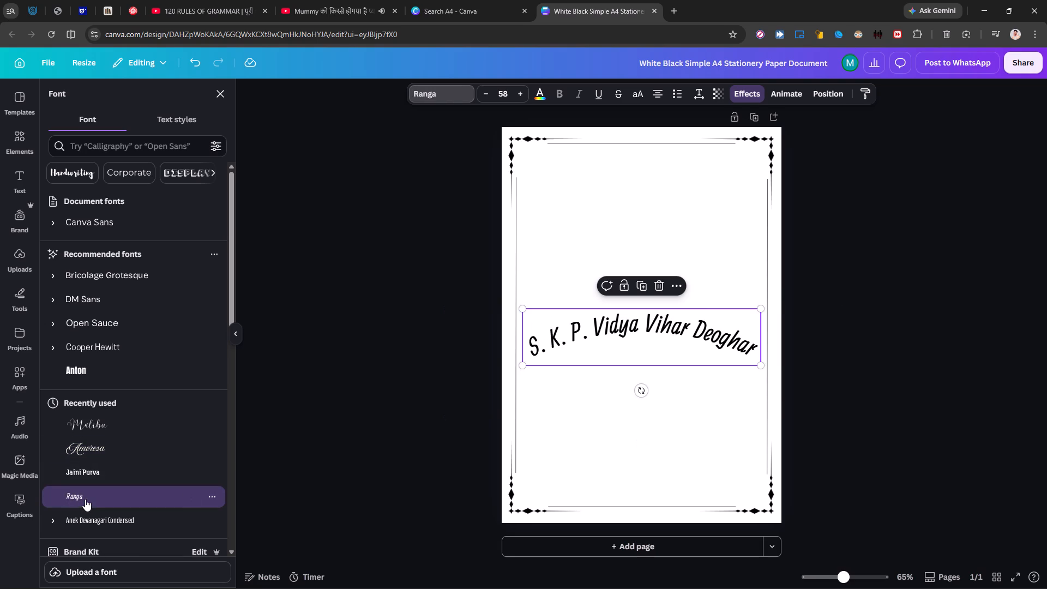
pyautogui.click(106, 474)
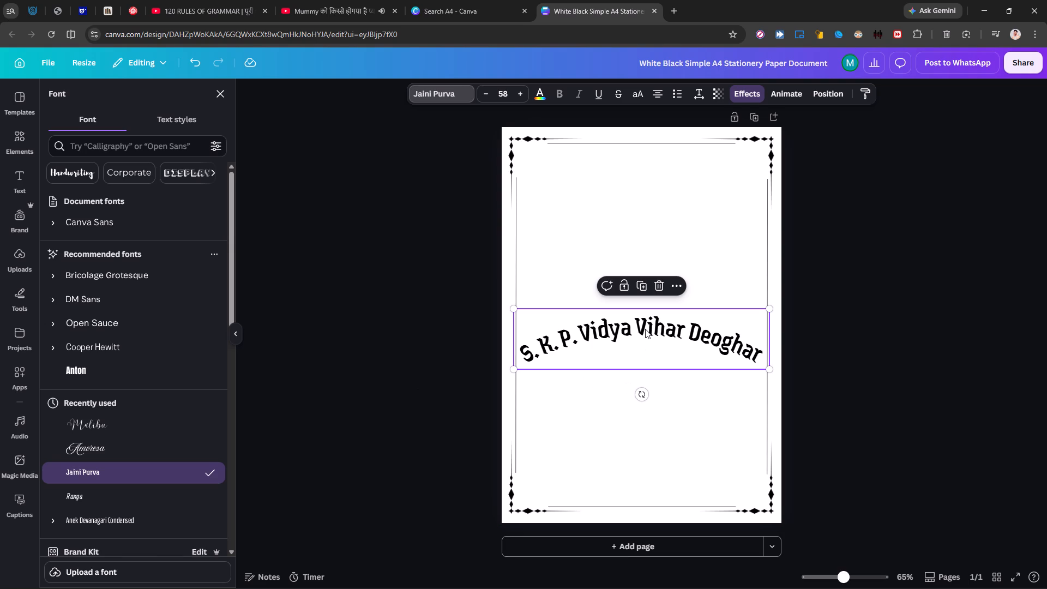
# Move the curved heading to the top of the page, horizontally centred and just below the upper border line.
pyautogui.moveTo(645, 329); pyautogui.dragTo(647, 279)
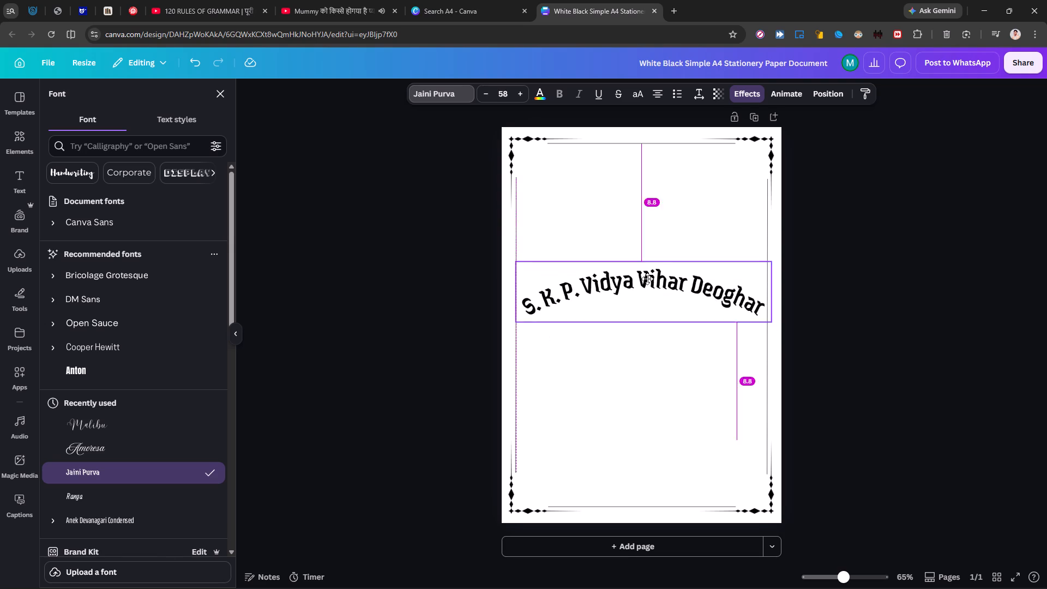
pyautogui.moveTo(647, 279); pyautogui.dragTo(645, 144)
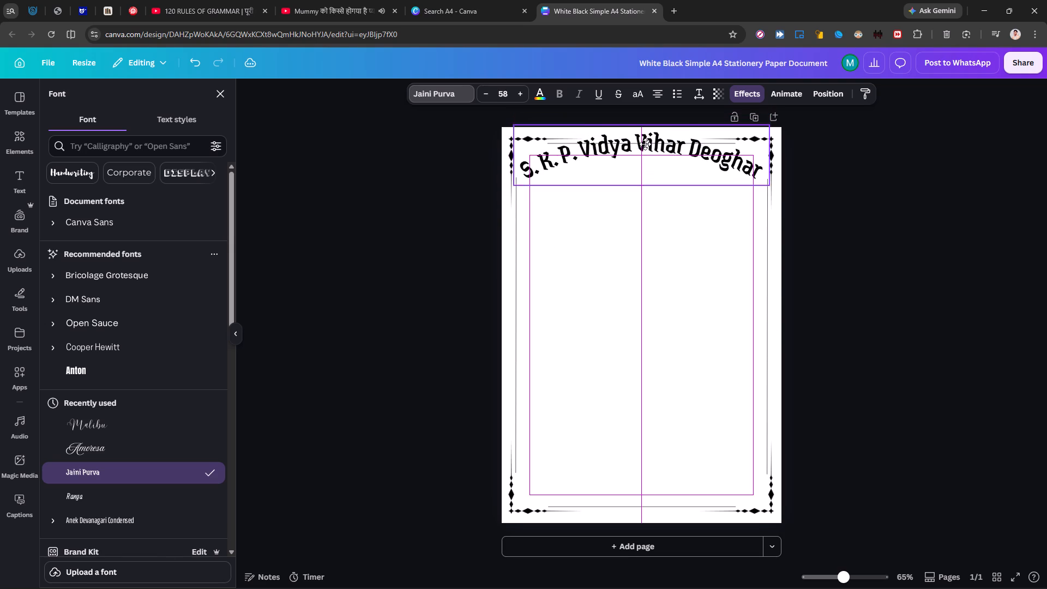
pyautogui.moveTo(645, 144); pyautogui.dragTo(645, 151)
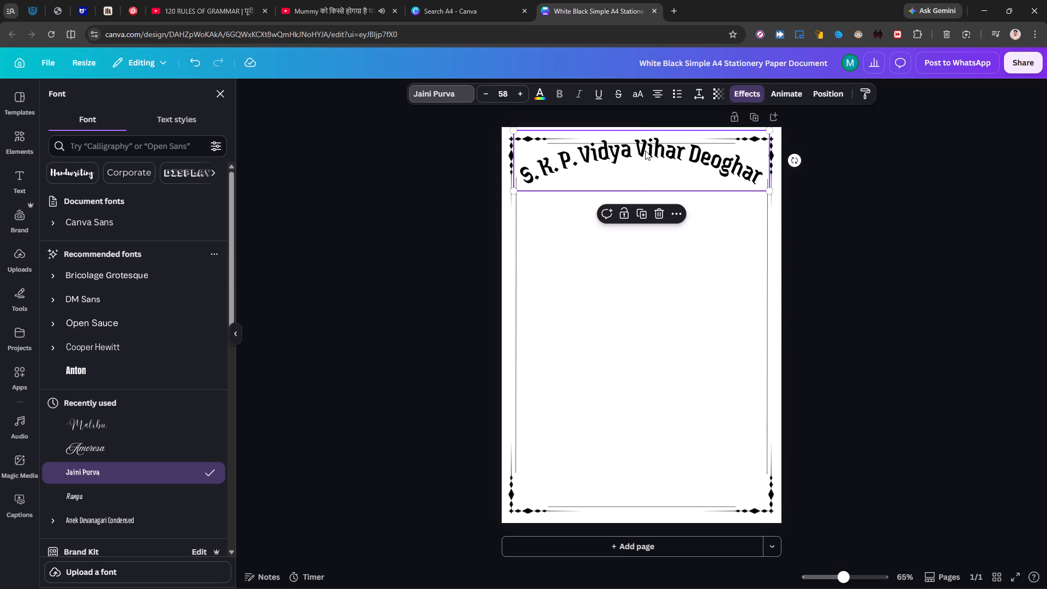
pyautogui.press('Down')
pyautogui.press('Down')
pyautogui.press('Down')
pyautogui.press('Down')
pyautogui.press('Down')
pyautogui.press('Down')
pyautogui.press('Down')
pyautogui.press('Down')
pyautogui.press('Down')
pyautogui.press('Down')
pyautogui.press('Down')
pyautogui.press('Down')
pyautogui.press('Down')
pyautogui.press('Down')
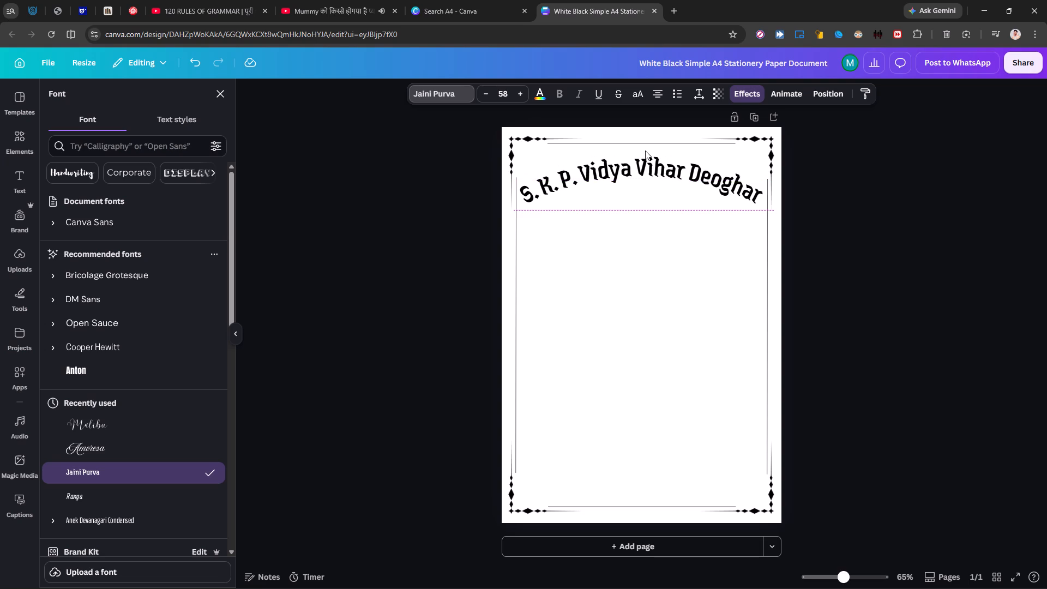
pyautogui.press('Down')
pyautogui.press('Down')
pyautogui.press('Down')
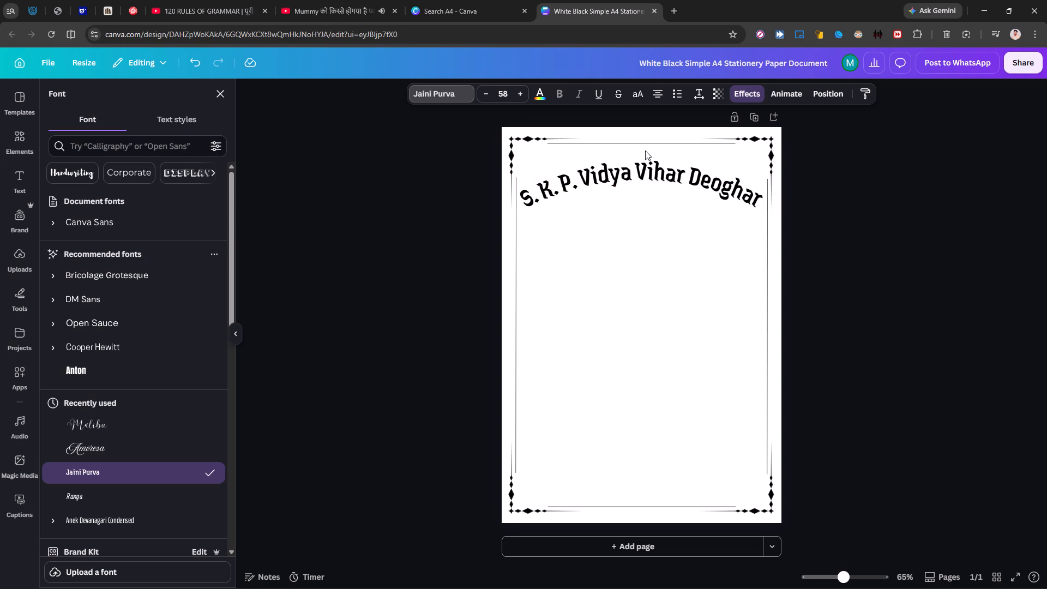
pyautogui.press('Down')
# Underline the initials S, K and P in the heading individually, leaving the full stops and spaces without underline.
pyautogui.tripleClick(629, 169)
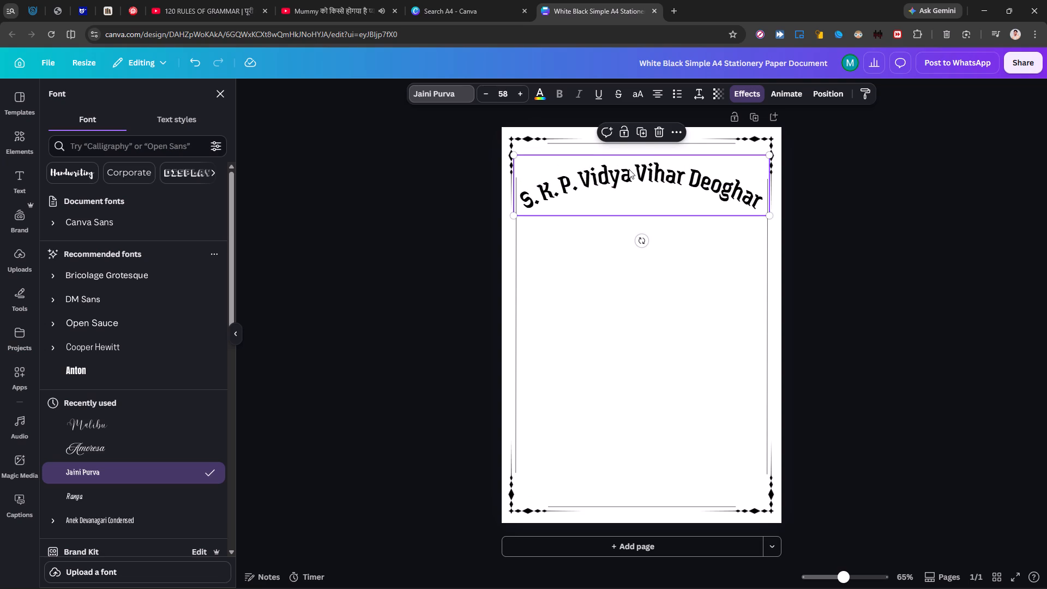
pyautogui.click(523, 174)
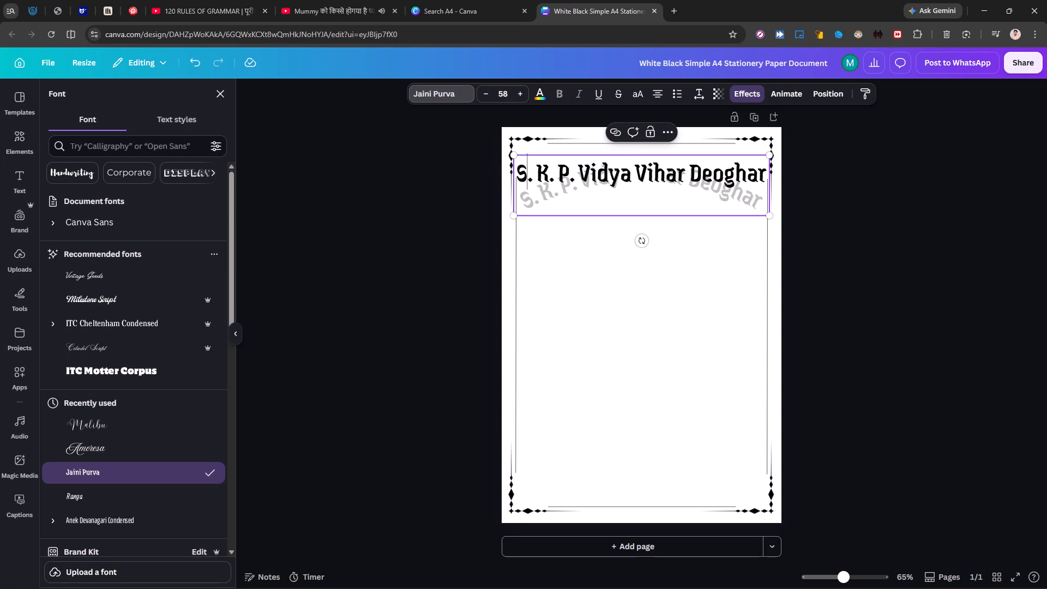
pyautogui.doubleClick(523, 174)
pyautogui.click(523, 174)
pyautogui.doubleClick(518, 174)
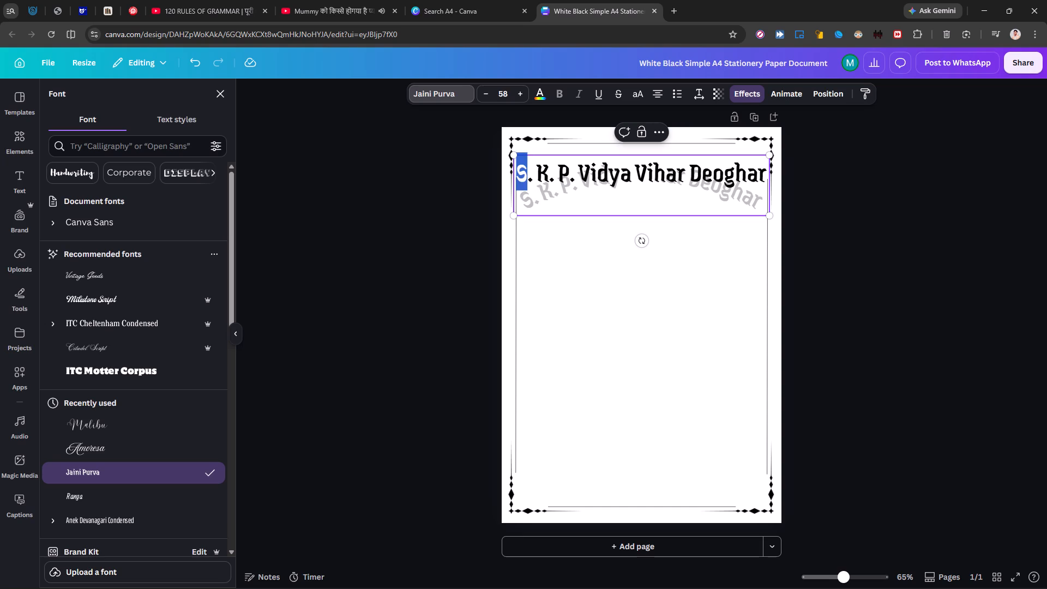
pyautogui.doubleClick(518, 174)
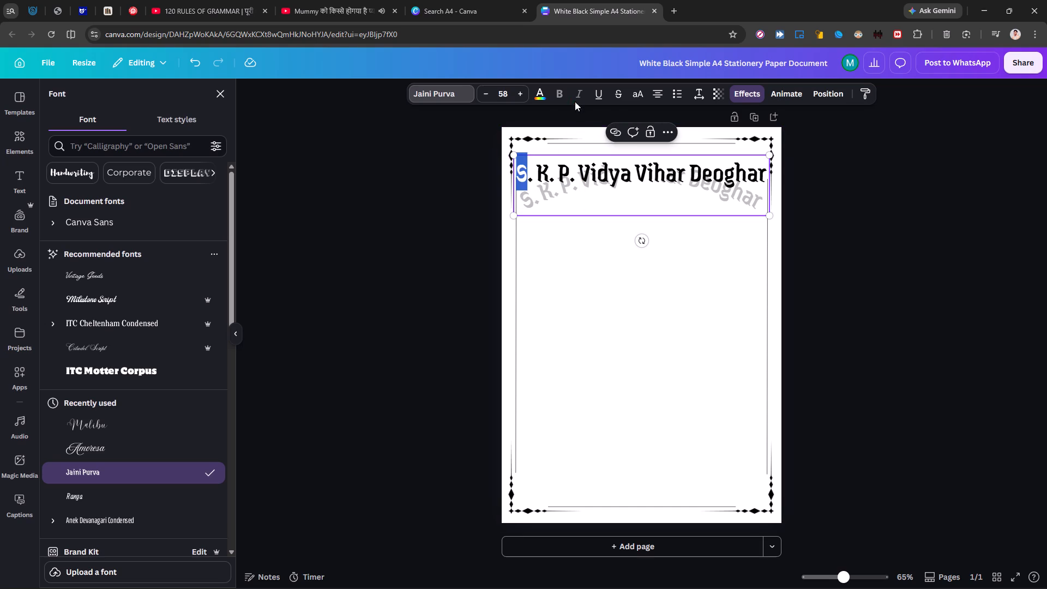
pyautogui.click(604, 91)
pyautogui.doubleClick(543, 176)
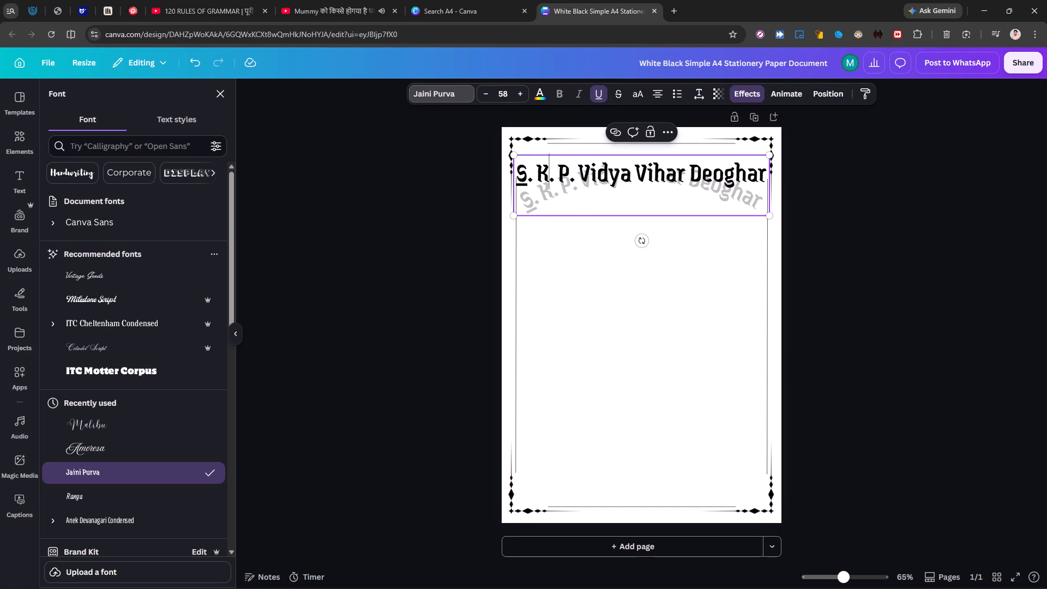
pyautogui.doubleClick(538, 176)
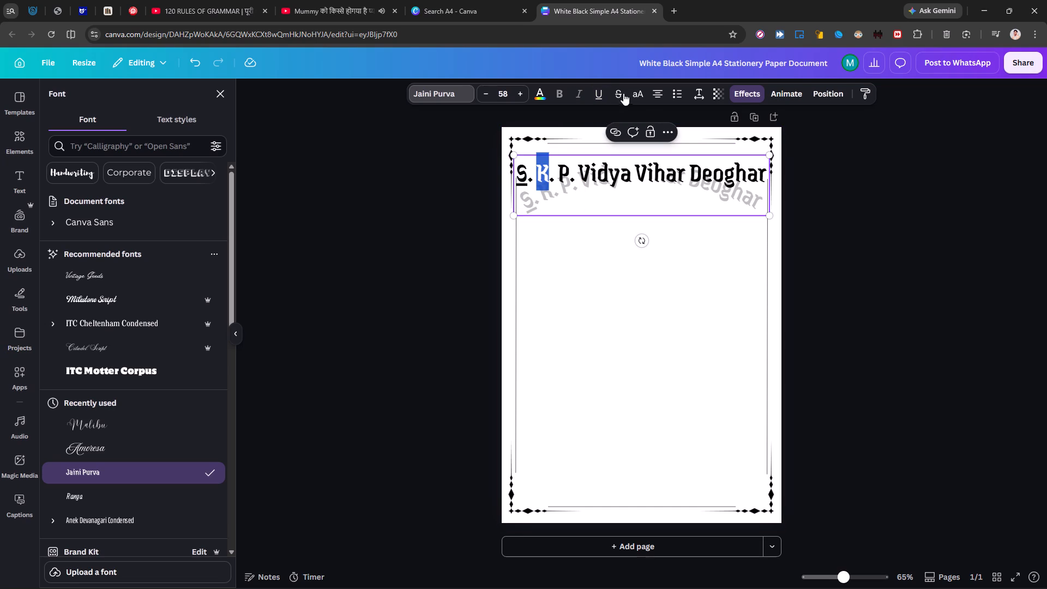
pyautogui.click(601, 93)
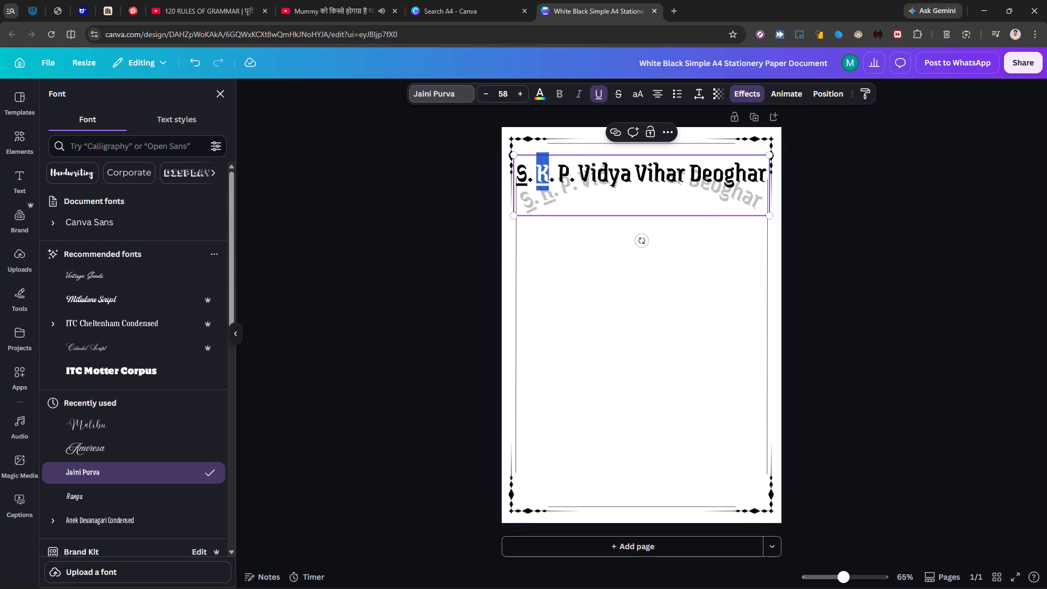
pyautogui.doubleClick(564, 174)
pyautogui.doubleClick(560, 175)
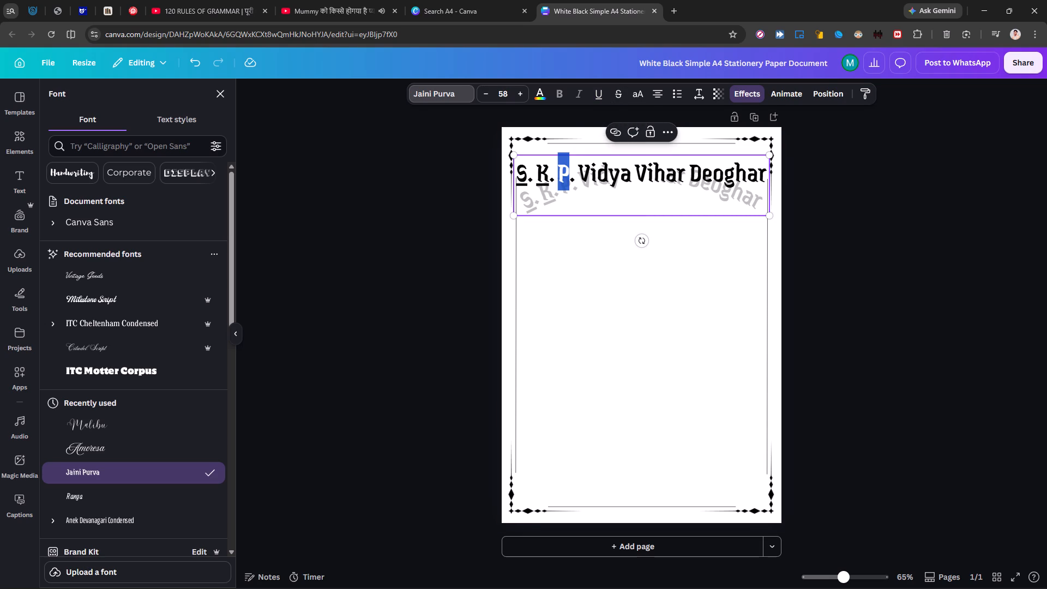
pyautogui.click(593, 93)
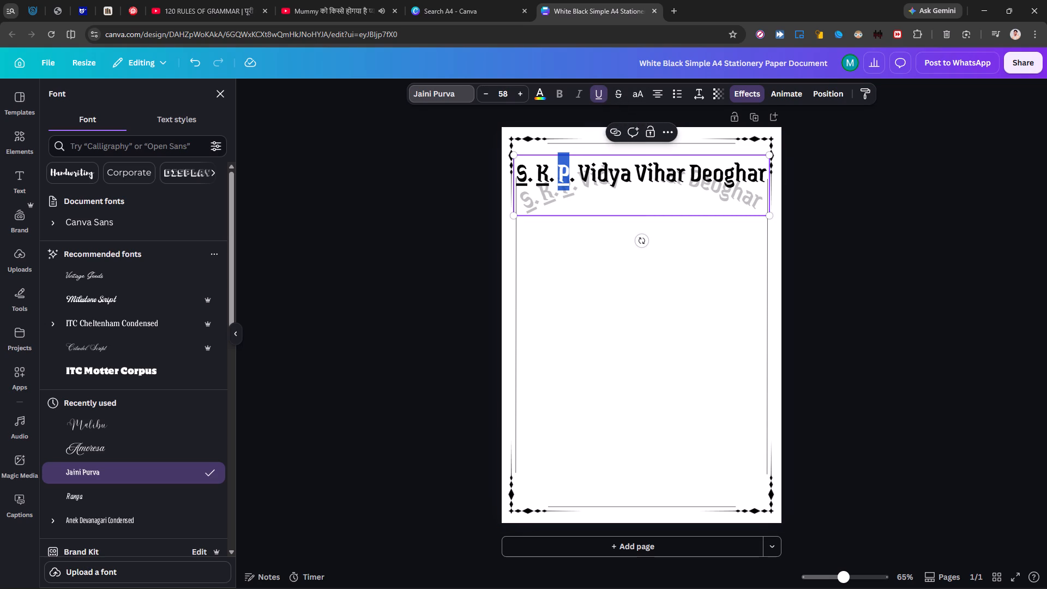
# Underline the words Vidya, Vihar and Deoghar separately, leaving the spaces between them without underline, and finish editing the heading.
pyautogui.doubleClick(593, 175)
pyautogui.doubleClick(612, 171)
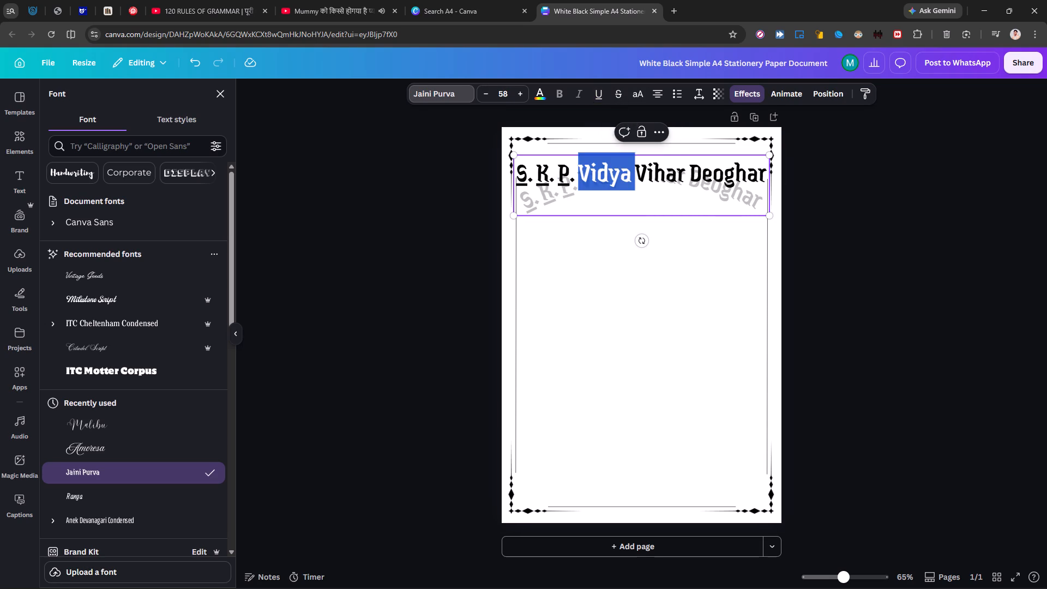
pyautogui.doubleClick(604, 170)
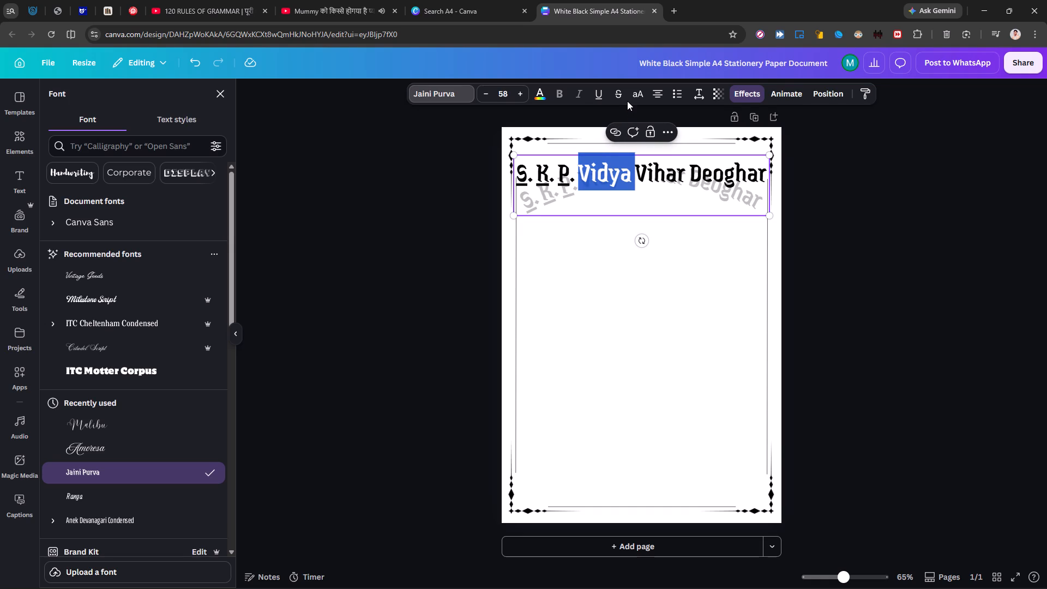
pyautogui.hotkey('shift', 'Left')
pyautogui.click(603, 97)
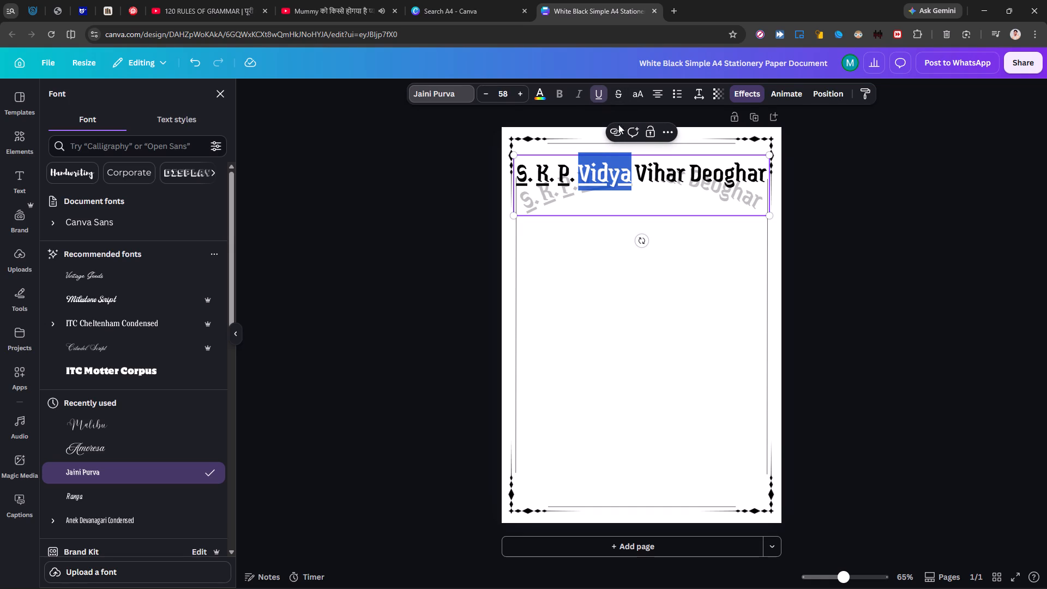
pyautogui.doubleClick(672, 173)
pyautogui.doubleClick(672, 173)
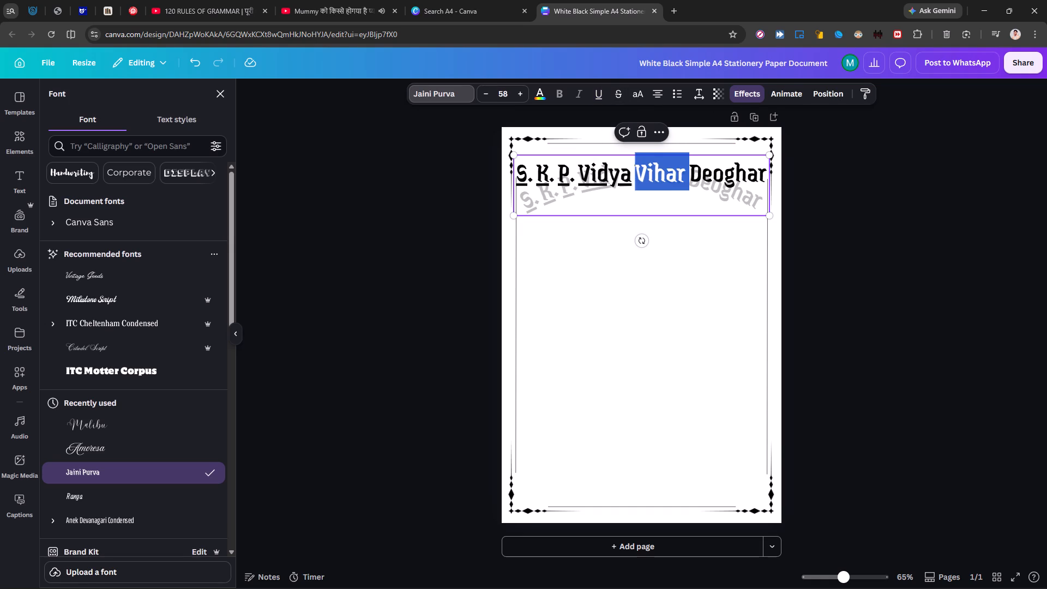
pyautogui.hotkey('shift', 'Left')
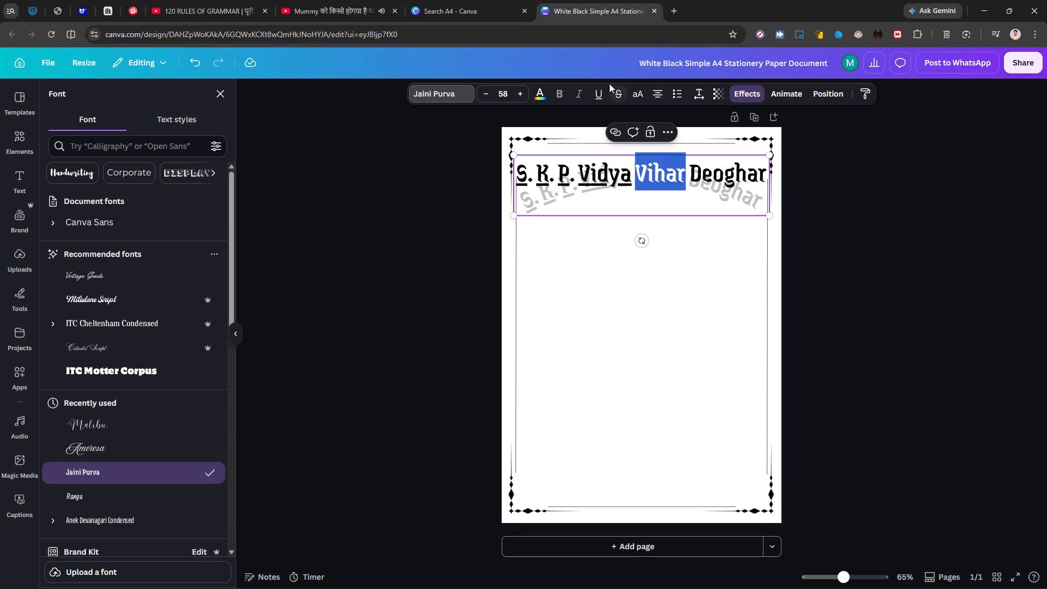
pyautogui.click(599, 91)
pyautogui.doubleClick(726, 178)
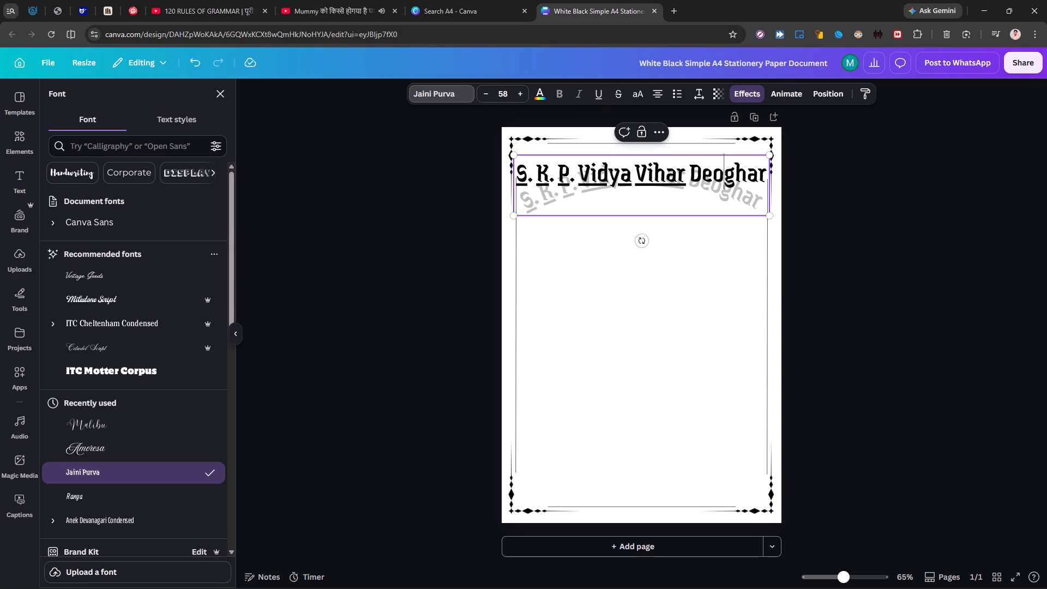
pyautogui.doubleClick(726, 178)
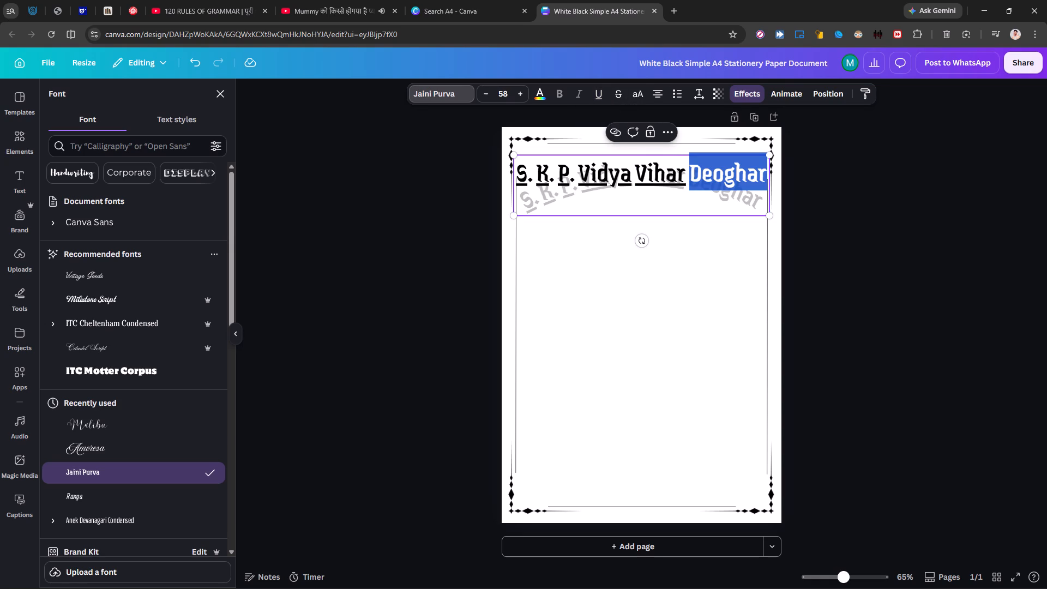
pyautogui.click(603, 99)
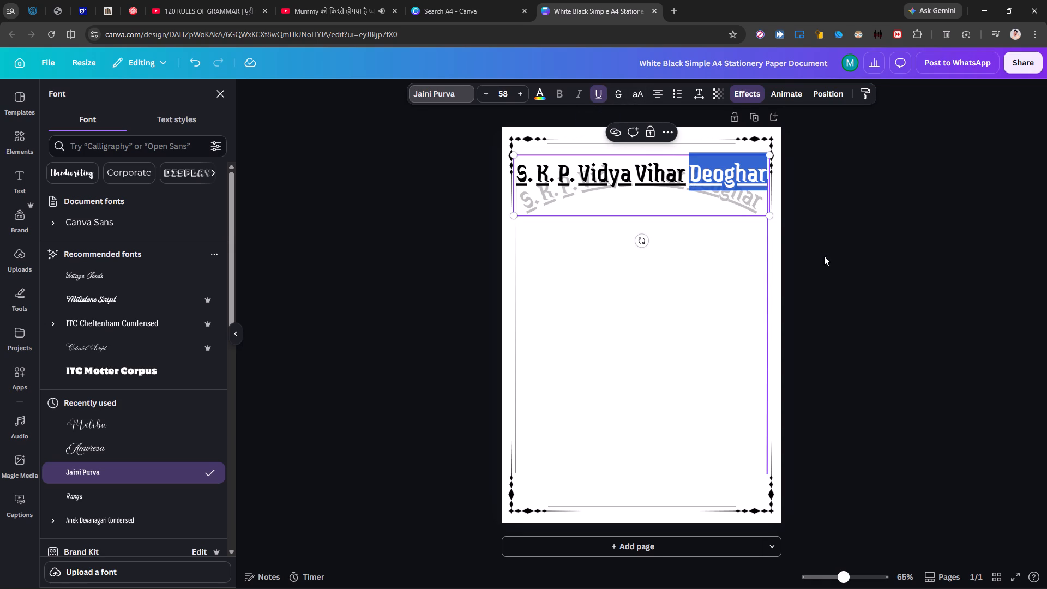
pyautogui.click(824, 256)
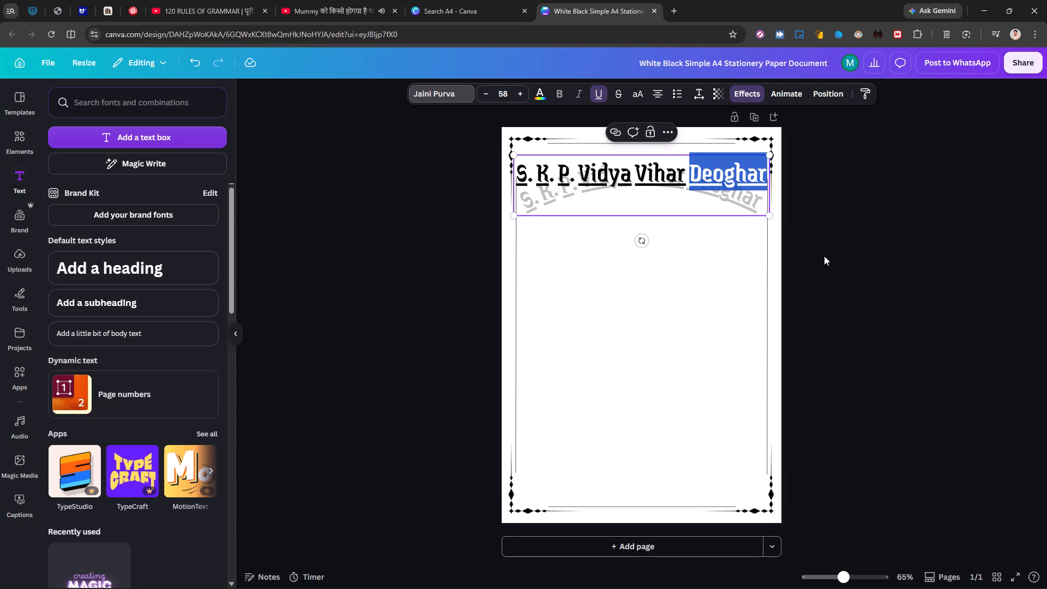
pyautogui.click(555, 289)
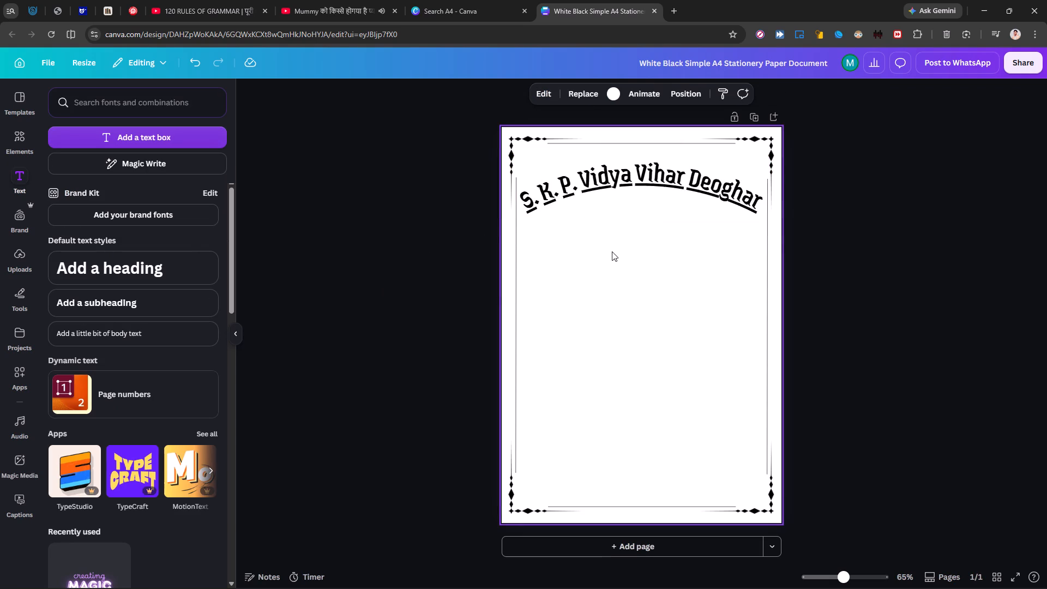
pyautogui.click(403, 287)
# Insert the round red S.K.P. Vidya-Vihar school logo from the uploaded images onto the page.
pyautogui.click(22, 261)
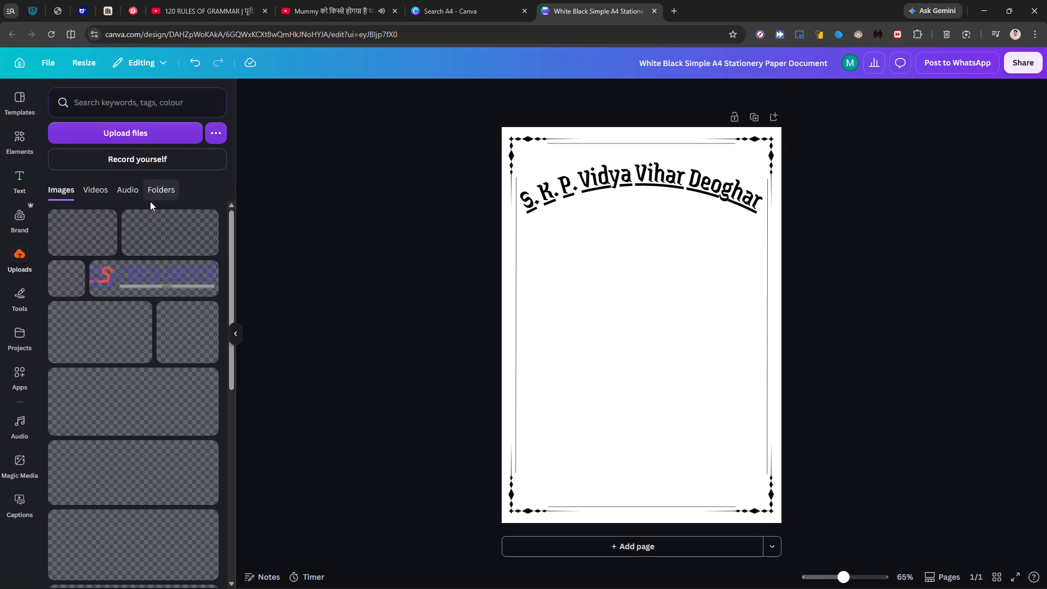
pyautogui.scroll(-2, 76, 396)
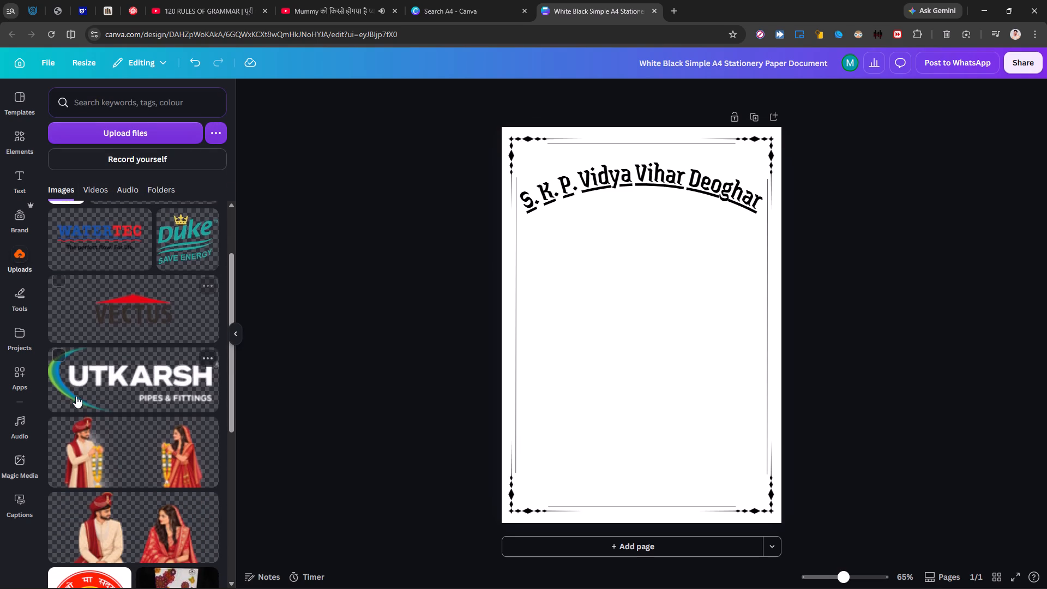
pyautogui.scroll(-5, 76, 396)
pyautogui.click(76, 396)
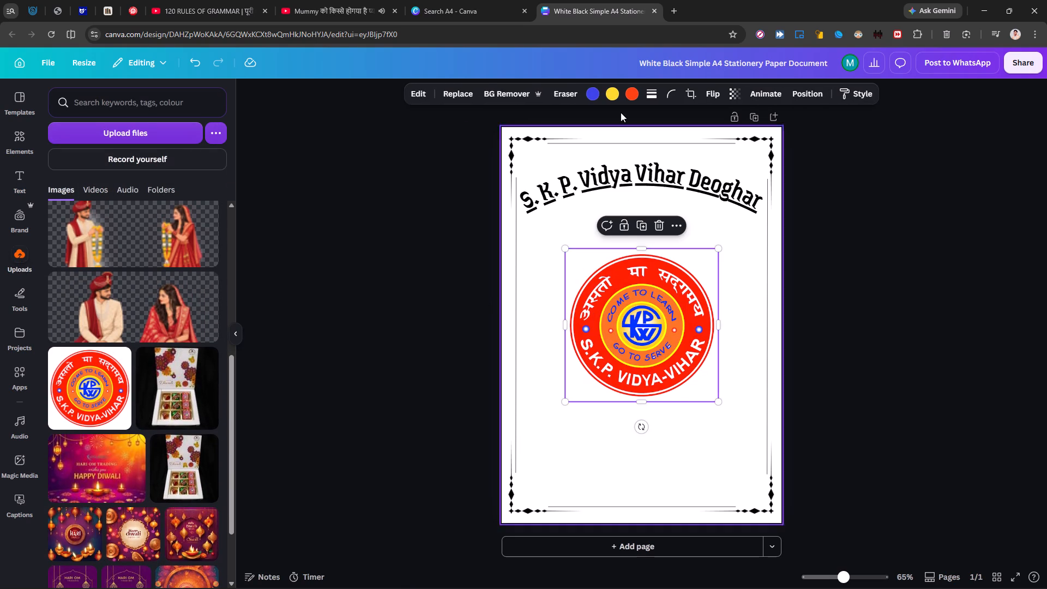
# Remove the background from the school logo with BG Remover.
pyautogui.click(507, 88)
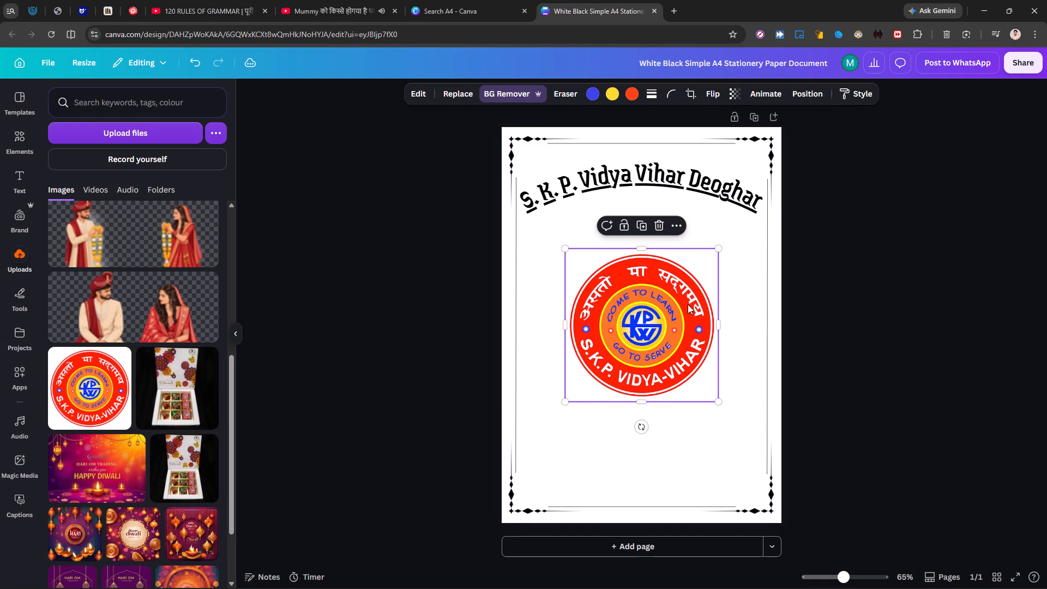
# Shrink the school logo proportionally to about two-thirds of its inserted size.
pyautogui.moveTo(719, 403); pyautogui.dragTo(665, 356)
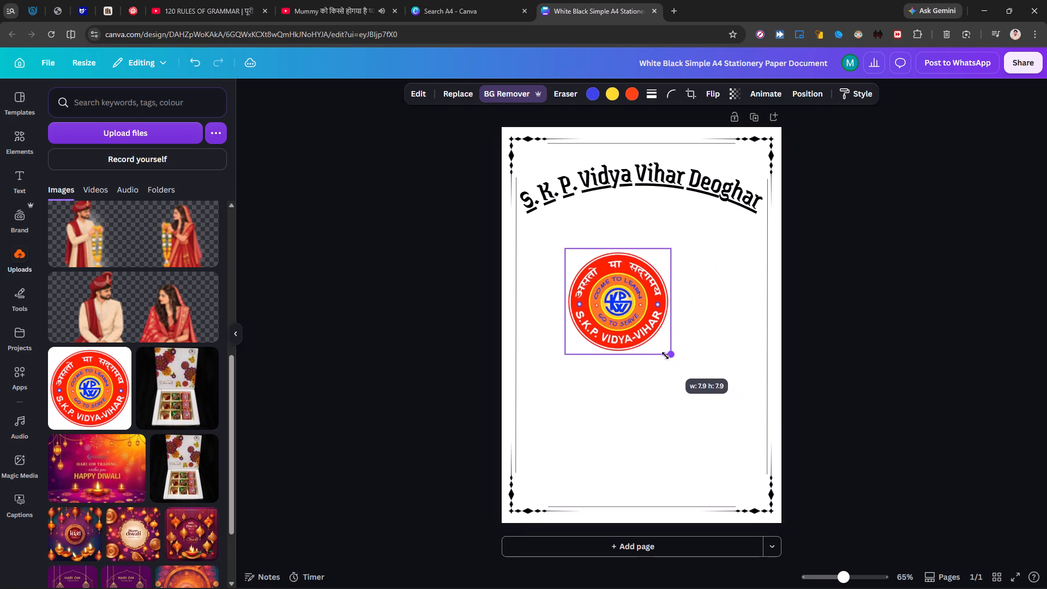
pyautogui.moveTo(665, 356); pyautogui.dragTo(661, 350)
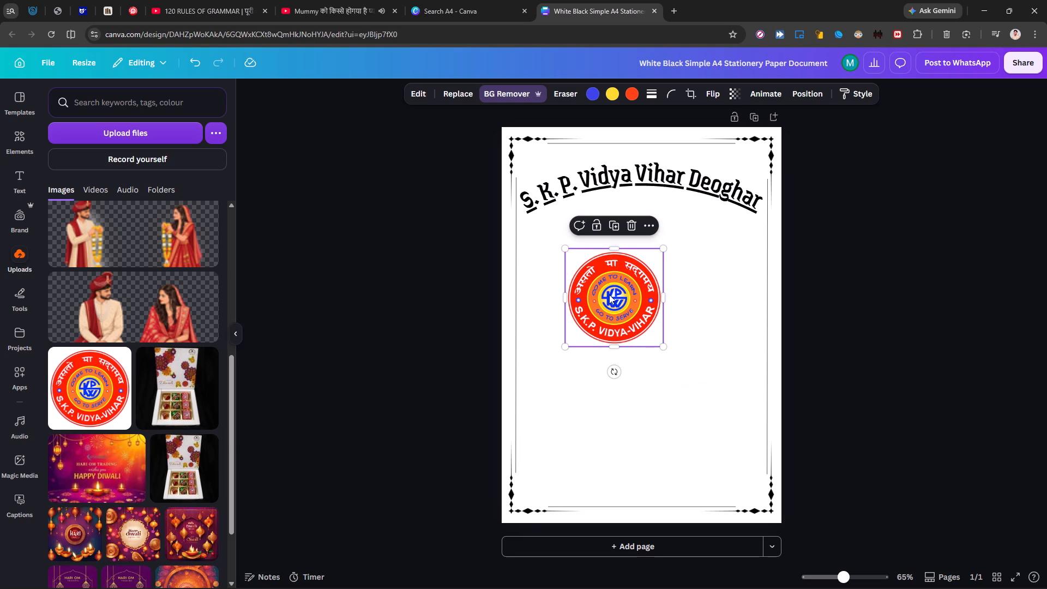
# Move the school logo to the page's horizontal centre, just beneath the curved heading.
pyautogui.moveTo(609, 294); pyautogui.dragTo(631, 254)
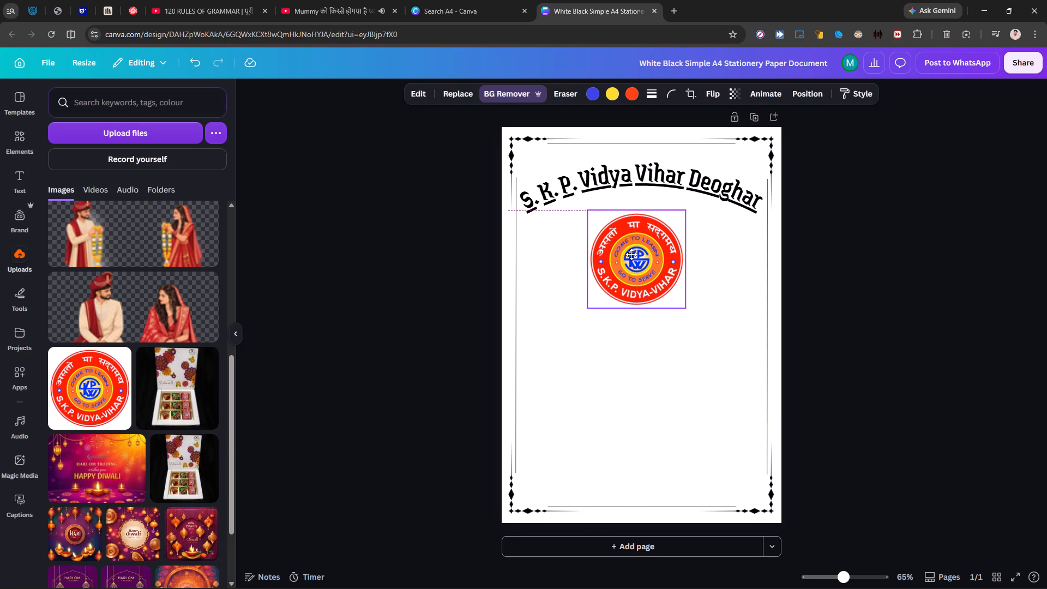
pyautogui.moveTo(631, 254); pyautogui.dragTo(637, 254)
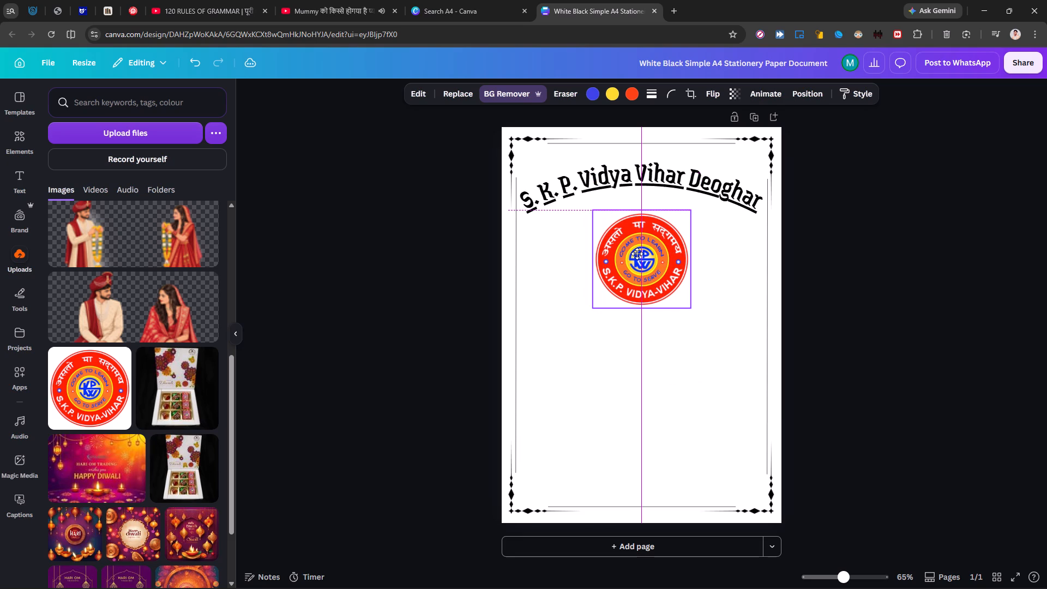
pyautogui.moveTo(637, 254); pyautogui.dragTo(638, 253)
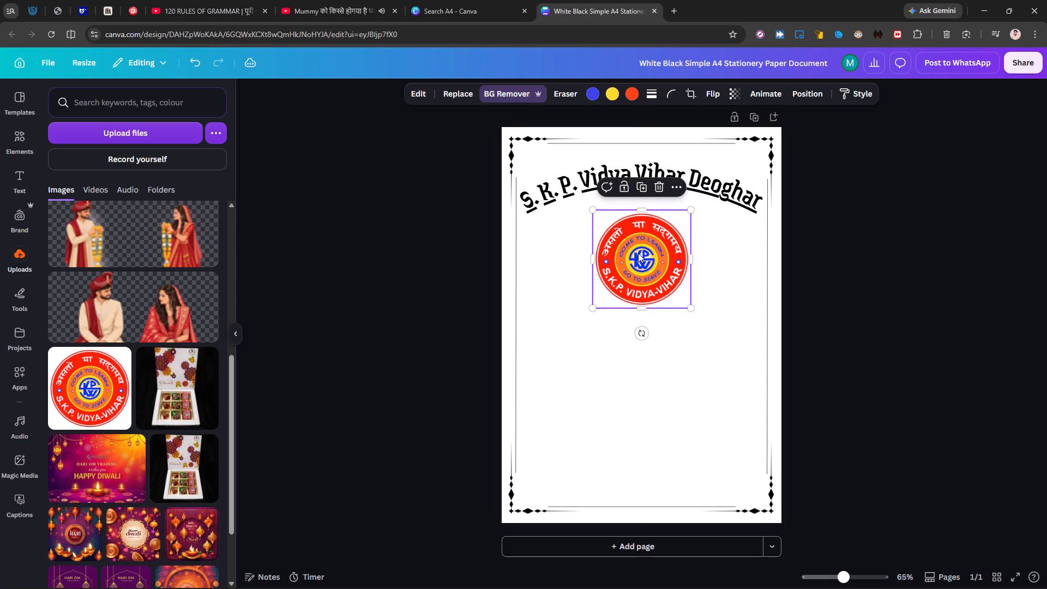
pyautogui.press('Left')
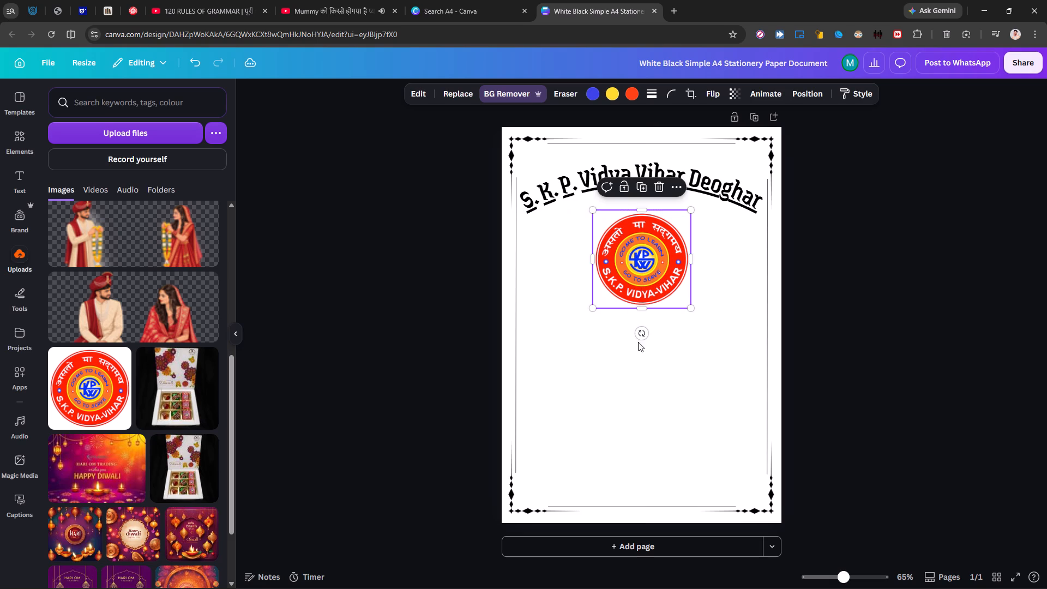
pyautogui.click(643, 350)
pyautogui.click(641, 279)
pyautogui.click(641, 279)
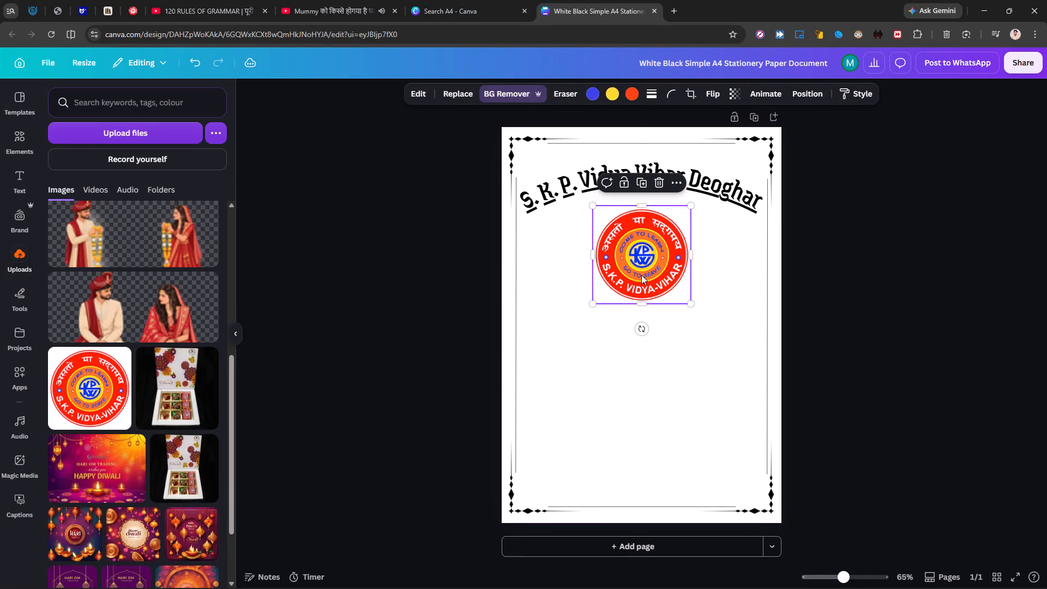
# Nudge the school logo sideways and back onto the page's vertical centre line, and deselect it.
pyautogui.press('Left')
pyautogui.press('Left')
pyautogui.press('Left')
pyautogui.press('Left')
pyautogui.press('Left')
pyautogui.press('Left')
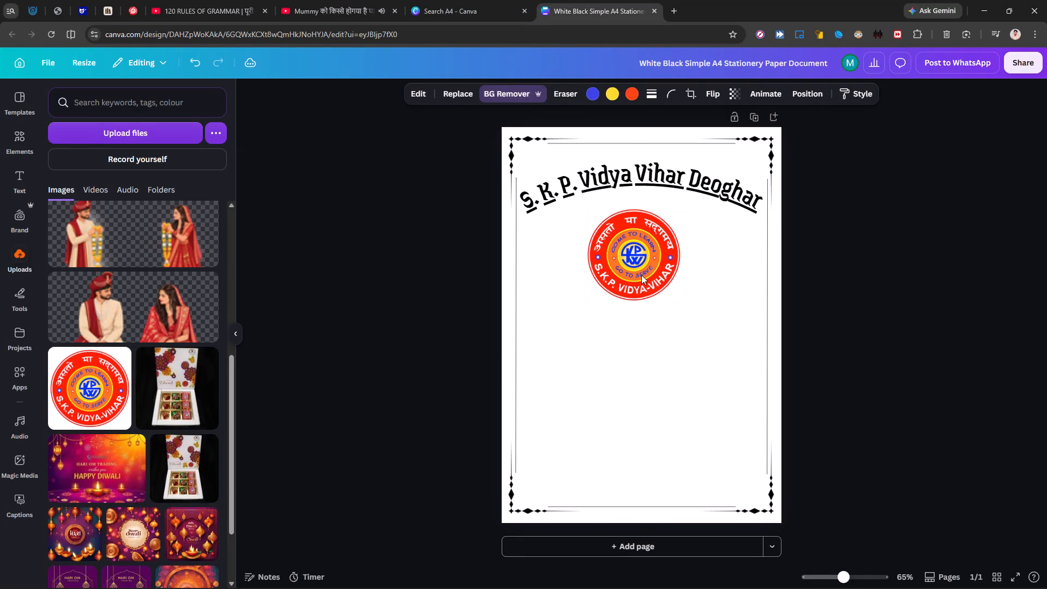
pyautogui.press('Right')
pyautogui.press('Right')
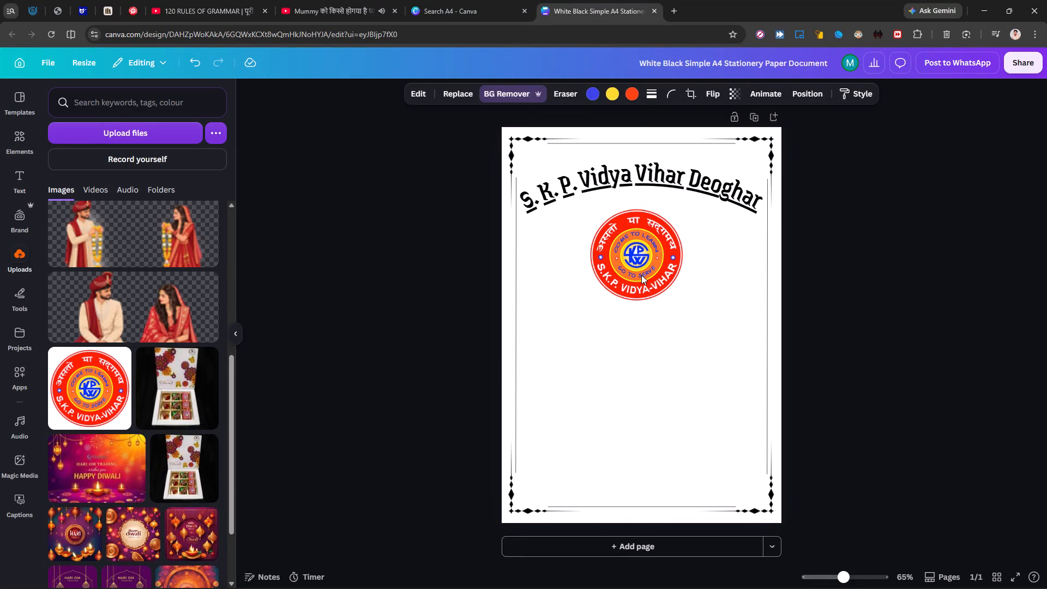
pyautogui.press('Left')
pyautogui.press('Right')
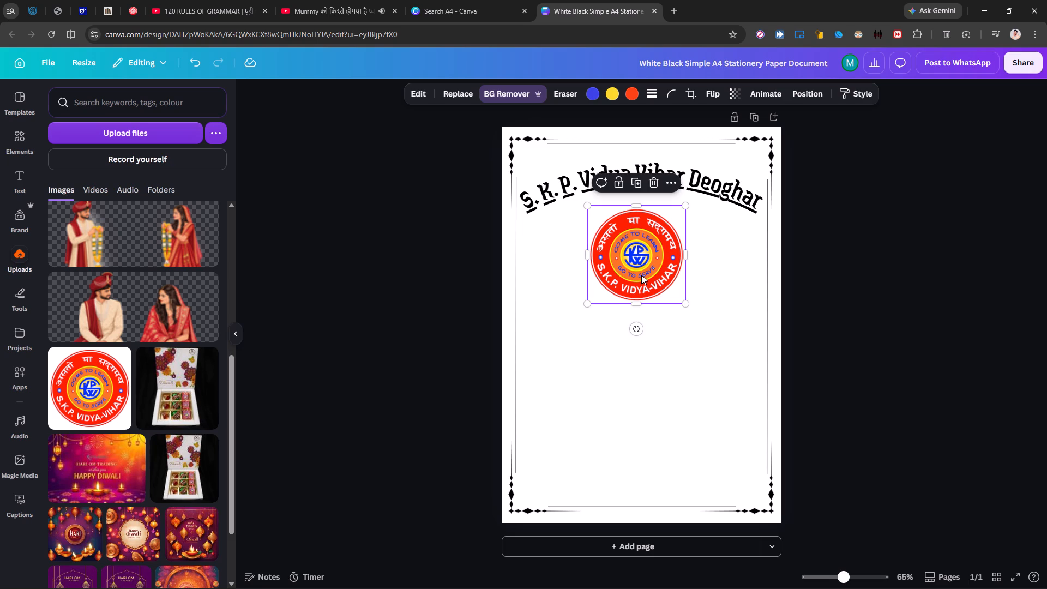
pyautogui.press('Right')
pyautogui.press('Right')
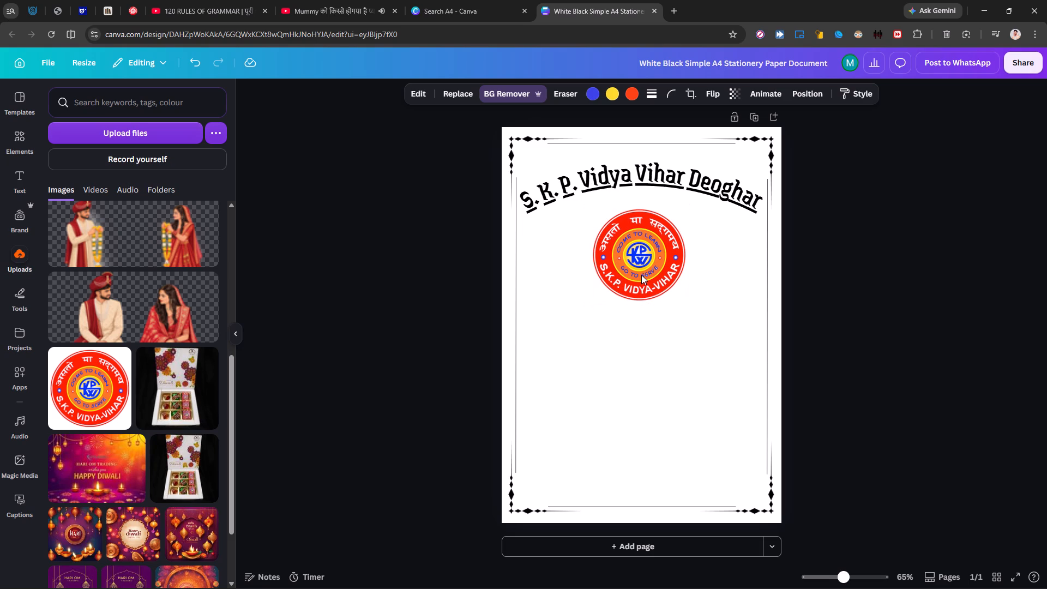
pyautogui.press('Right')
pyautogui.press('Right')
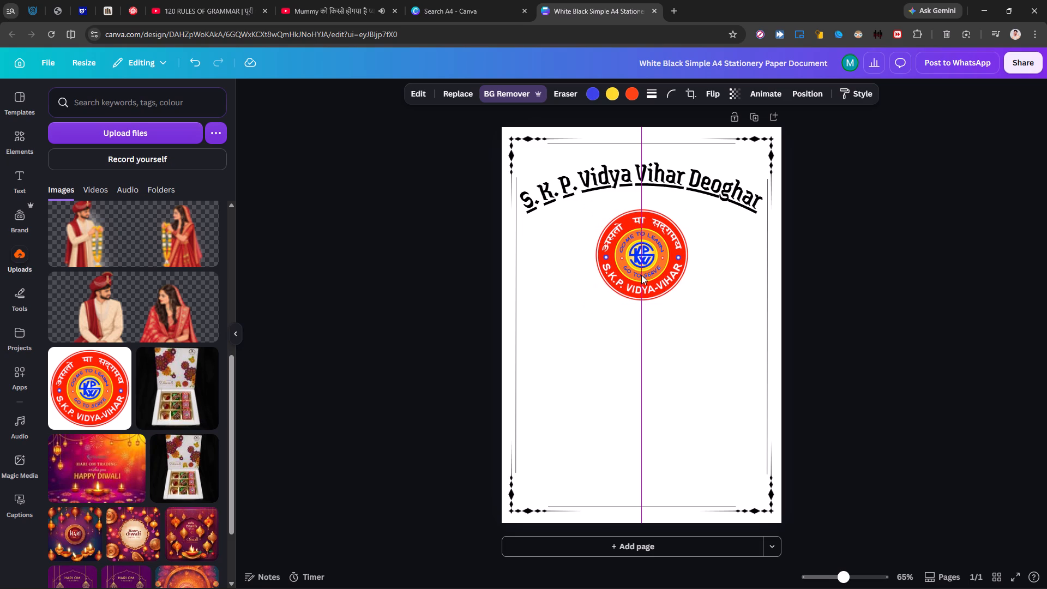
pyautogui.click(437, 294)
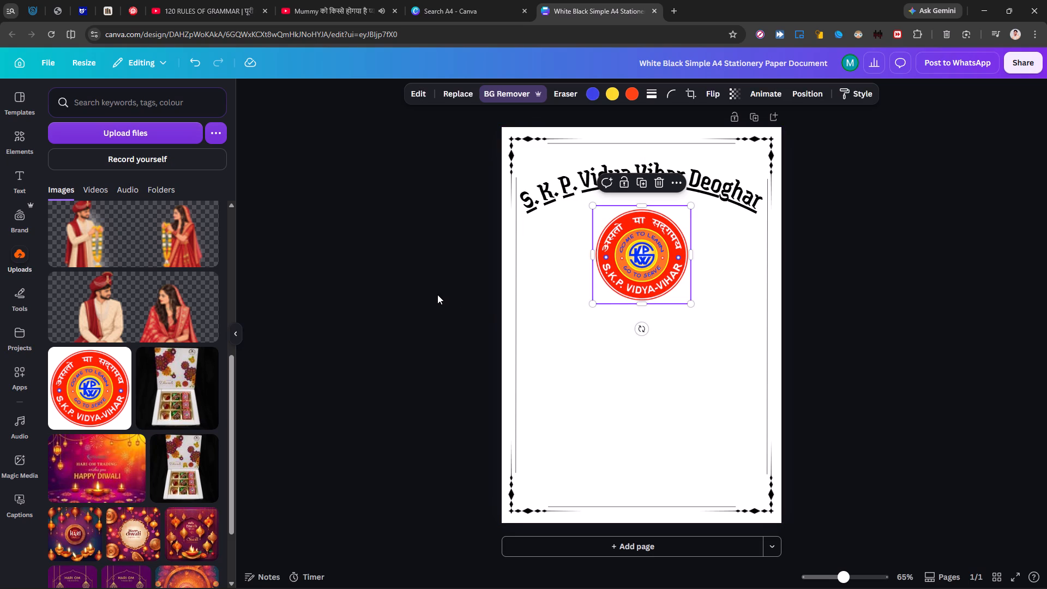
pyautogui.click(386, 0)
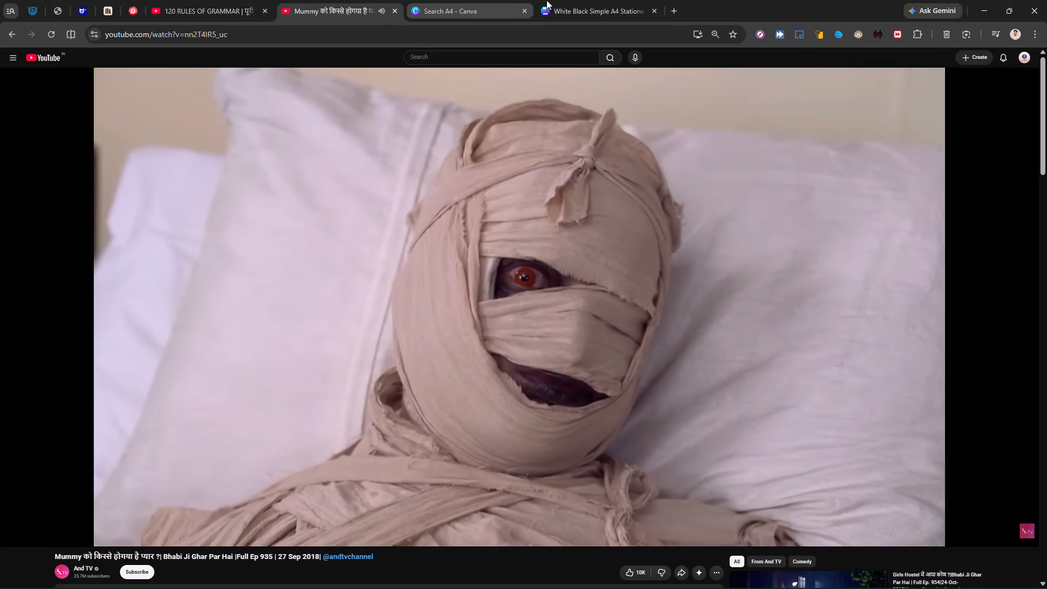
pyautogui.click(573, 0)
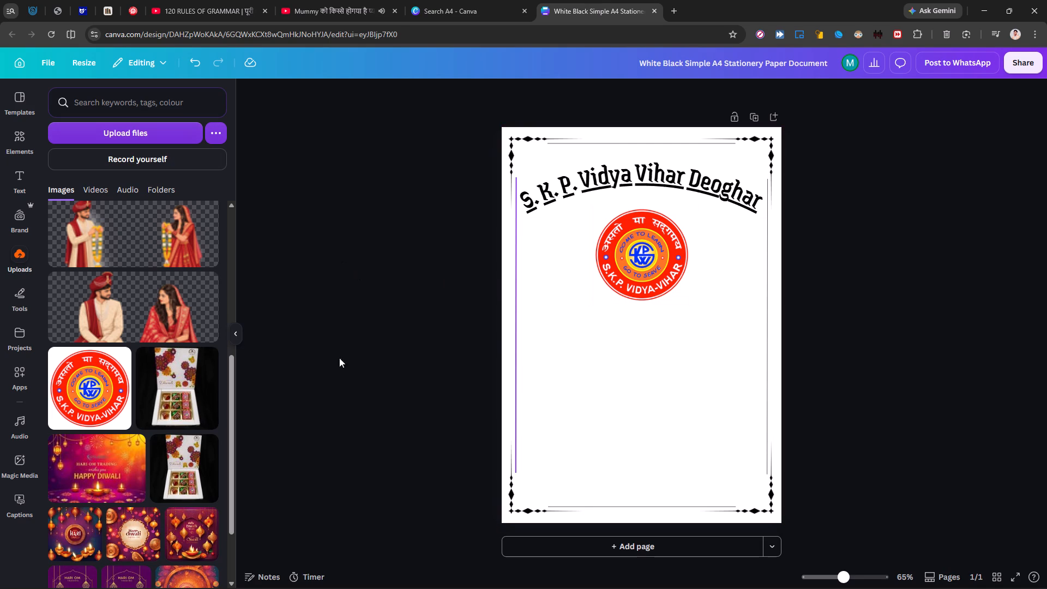
# Add a subheading text box centred below the school logo.
pyautogui.click(15, 174)
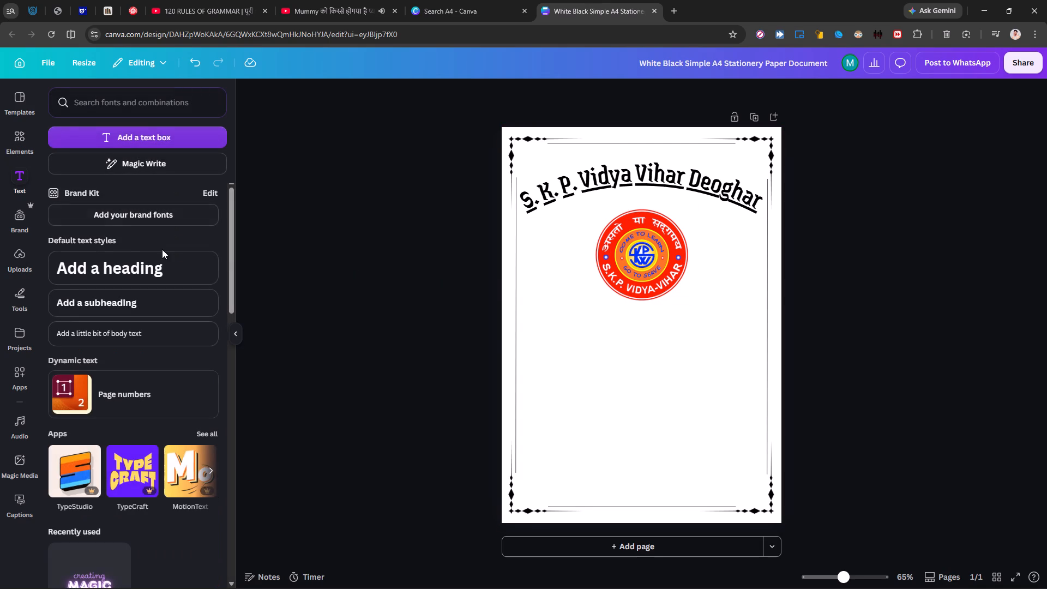
pyautogui.click(119, 299)
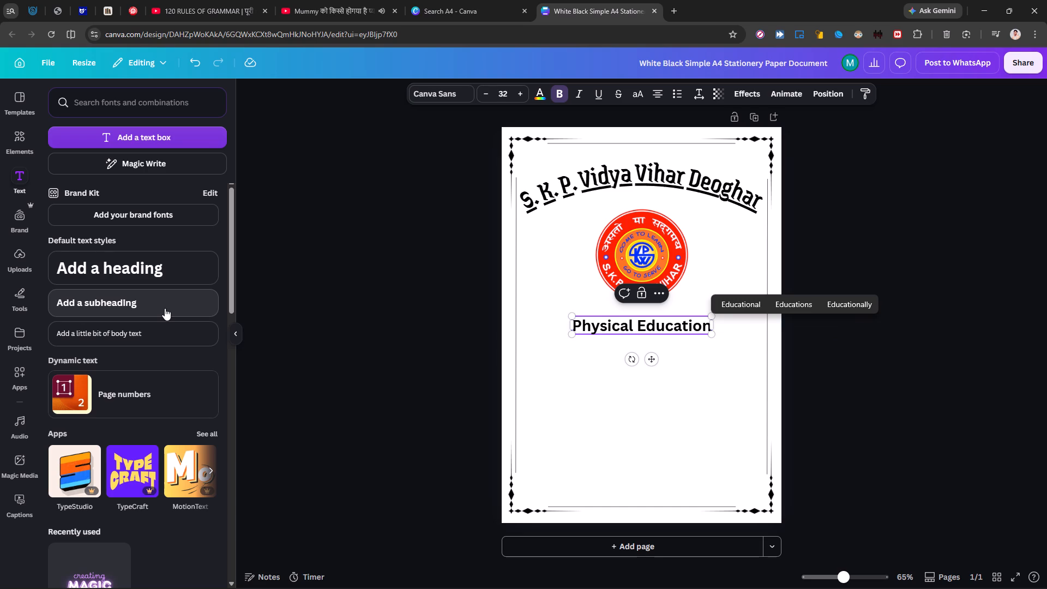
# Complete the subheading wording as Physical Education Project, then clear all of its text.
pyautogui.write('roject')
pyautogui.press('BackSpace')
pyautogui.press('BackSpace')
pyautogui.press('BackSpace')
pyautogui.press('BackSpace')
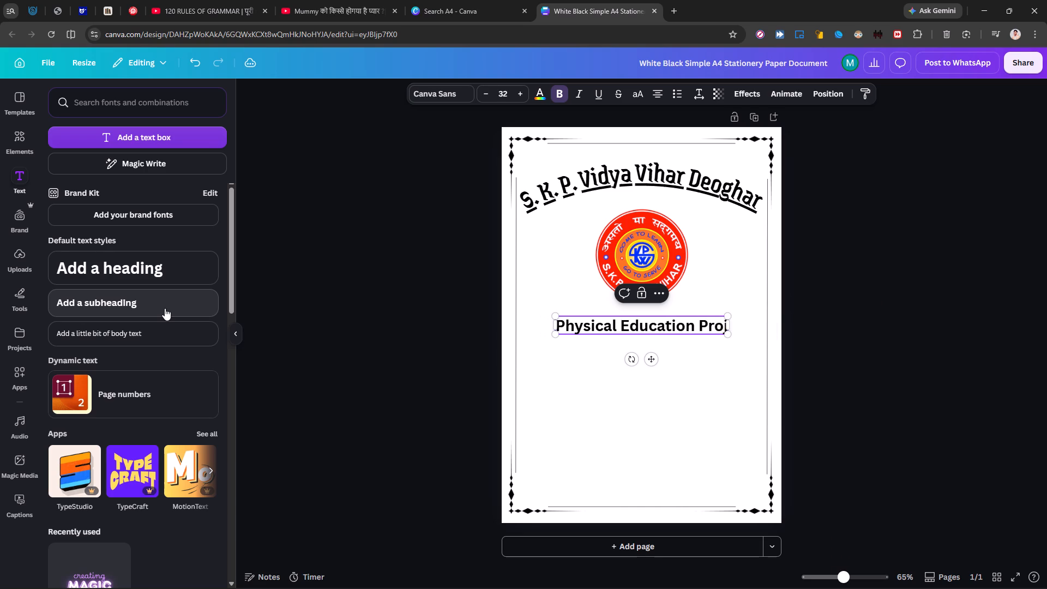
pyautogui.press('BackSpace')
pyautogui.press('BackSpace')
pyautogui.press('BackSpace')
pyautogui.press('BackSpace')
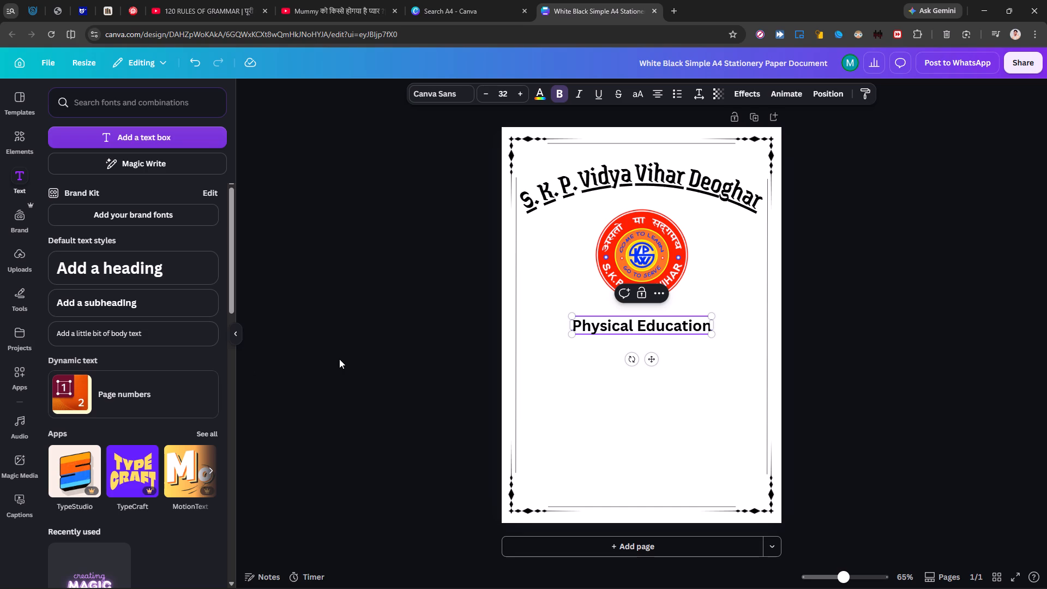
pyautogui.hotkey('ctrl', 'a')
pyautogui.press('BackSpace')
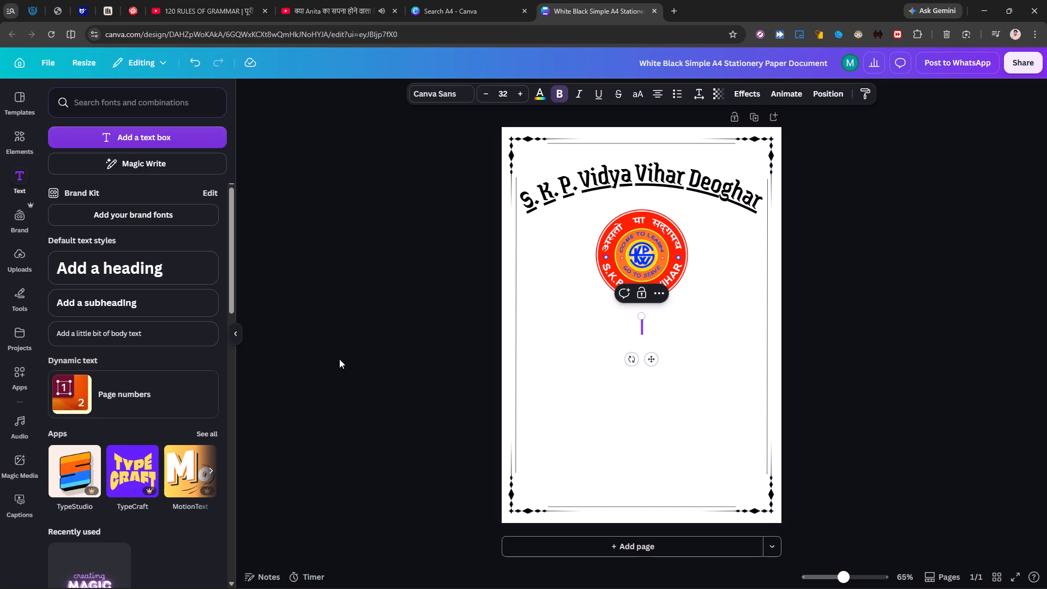
# Enter "Session: 2026-27" as the subheading text.
pyautogui.write('2026-27')
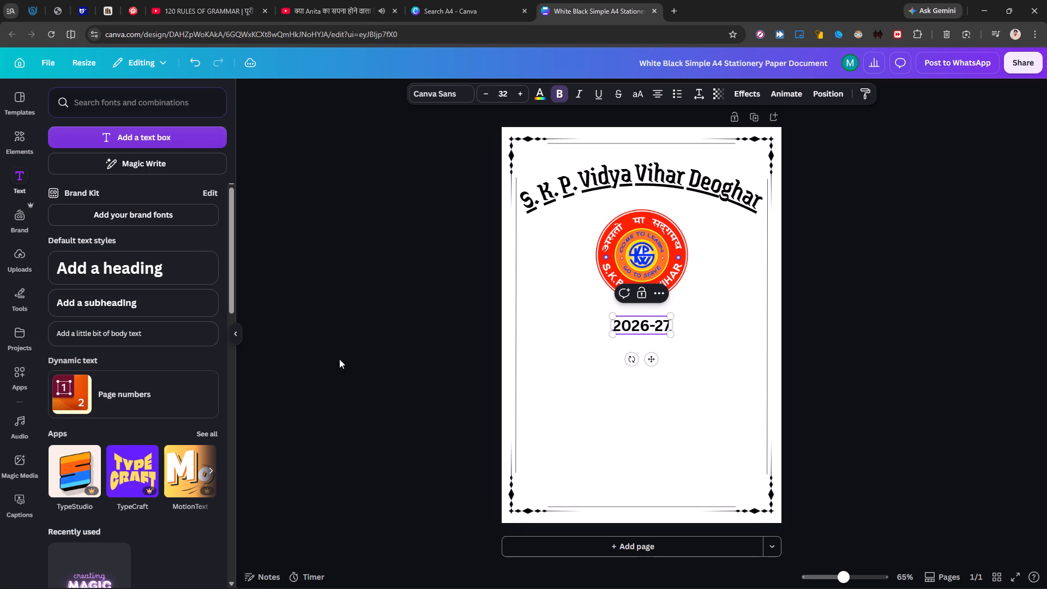
pyautogui.press('Left')
pyautogui.press('Left')
pyautogui.press('Left')
pyautogui.press('Left')
pyautogui.press('Left')
pyautogui.press('Left')
pyautogui.press('Left')
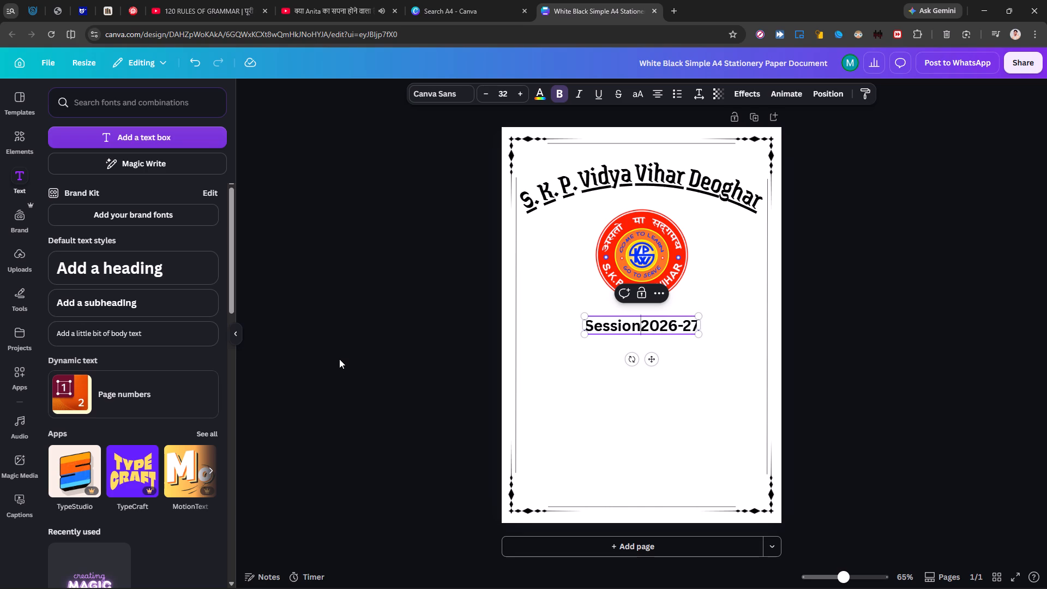
pyautogui.write(':')
pyautogui.press('space')
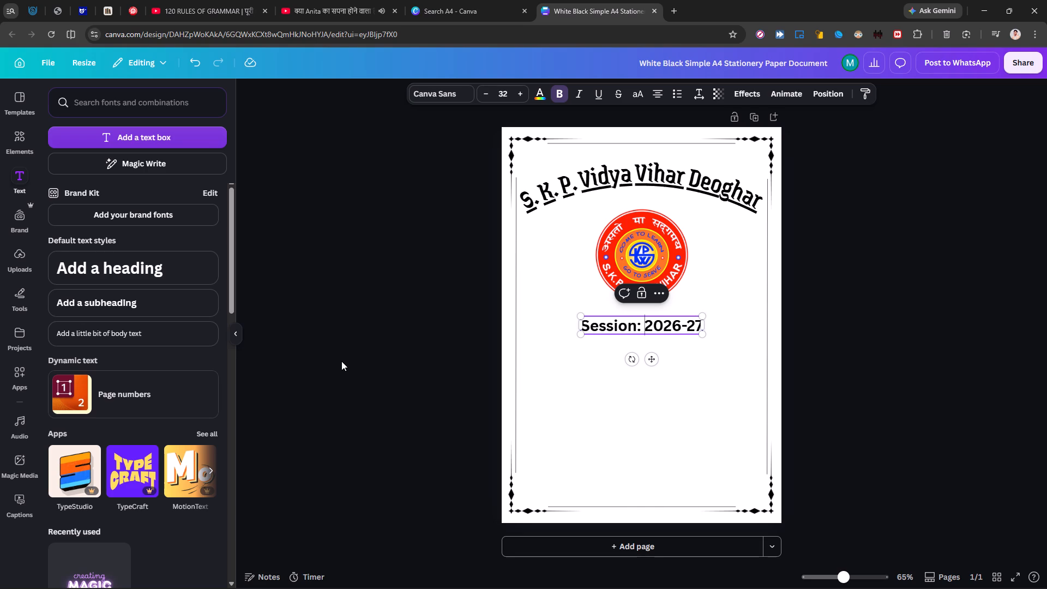
# Underline Session, 2026 and 27 separately in the subheading, leaving the colon, space and hyphen without underline.
pyautogui.tripleClick(618, 324)
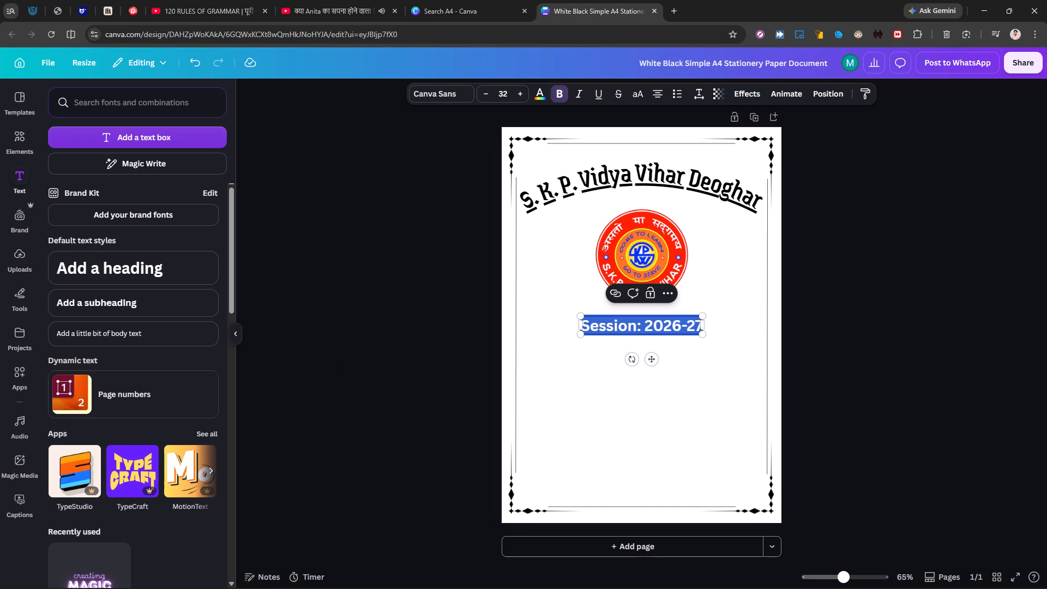
pyautogui.doubleClick(618, 324)
pyautogui.doubleClick(618, 324)
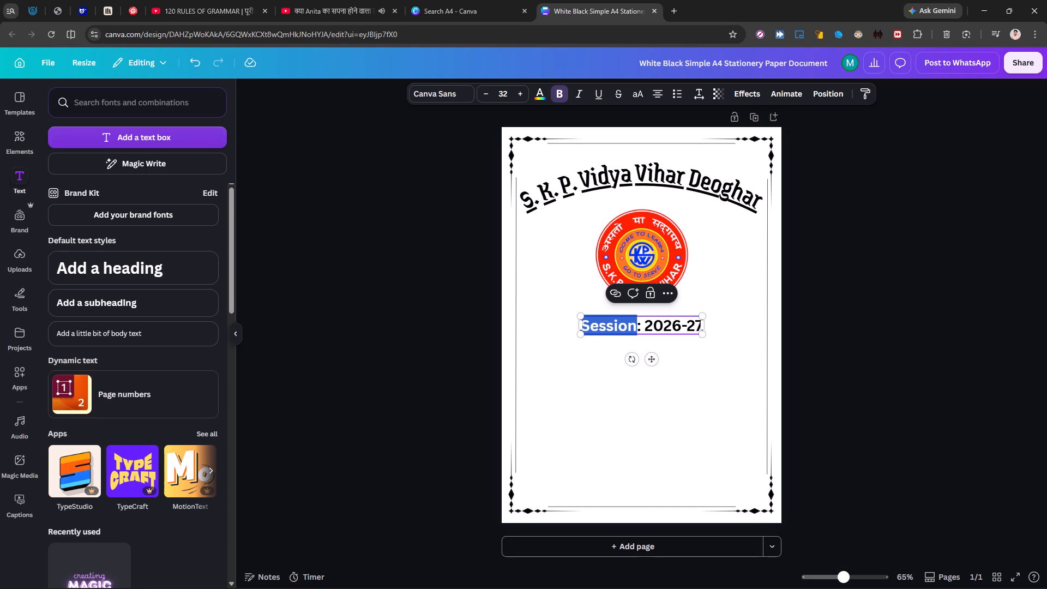
pyautogui.click(593, 95)
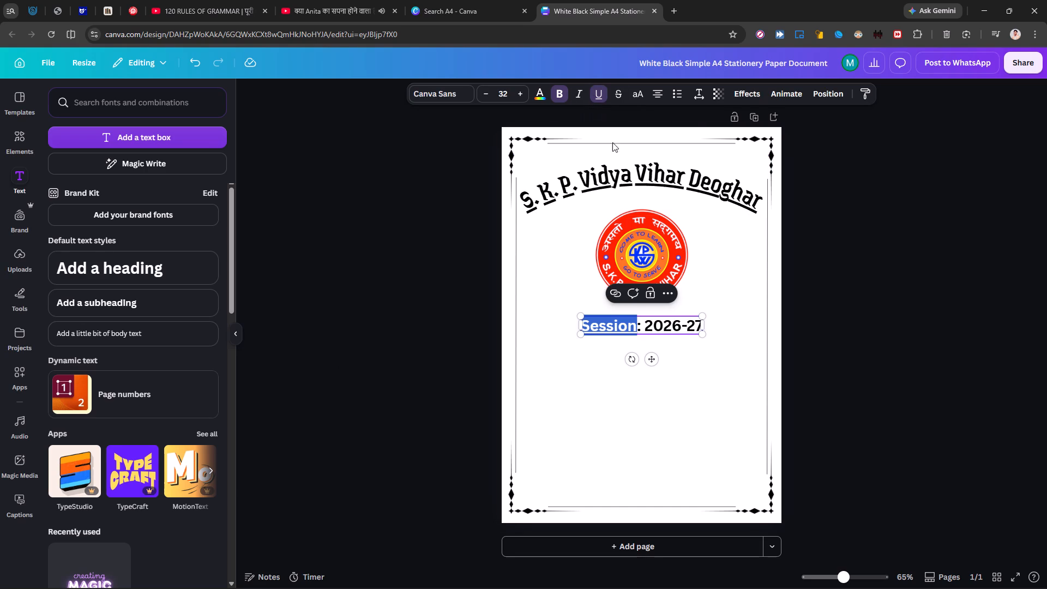
pyautogui.doubleClick(660, 330)
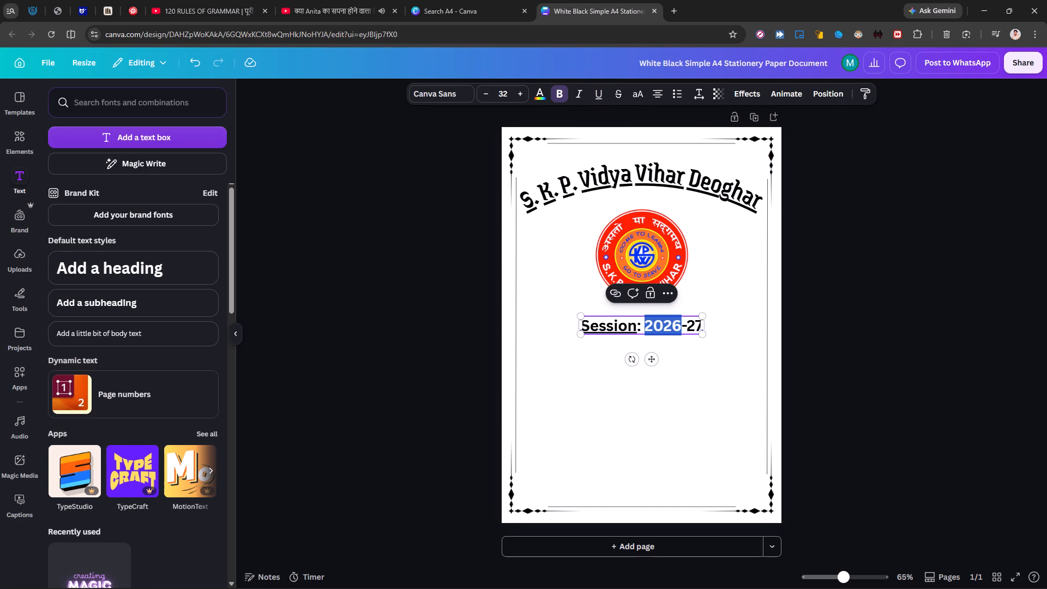
pyautogui.click(595, 96)
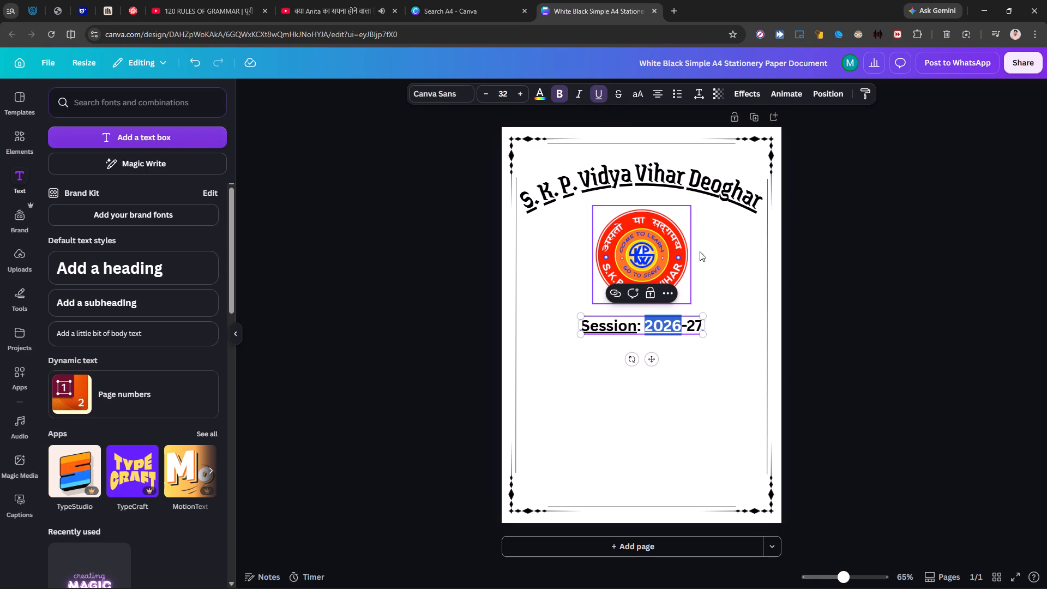
pyautogui.doubleClick(697, 323)
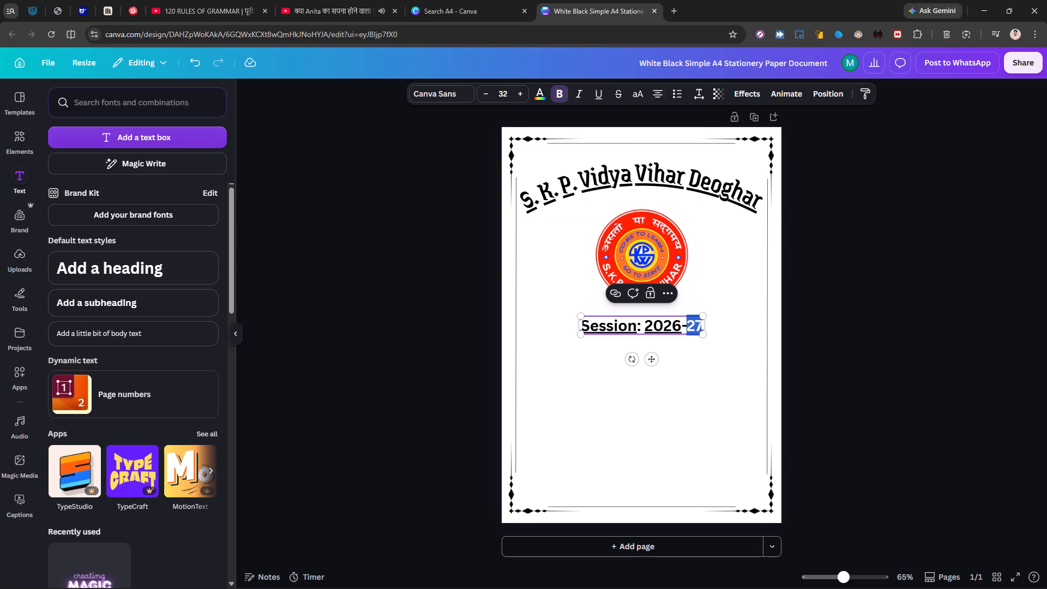
pyautogui.click(595, 94)
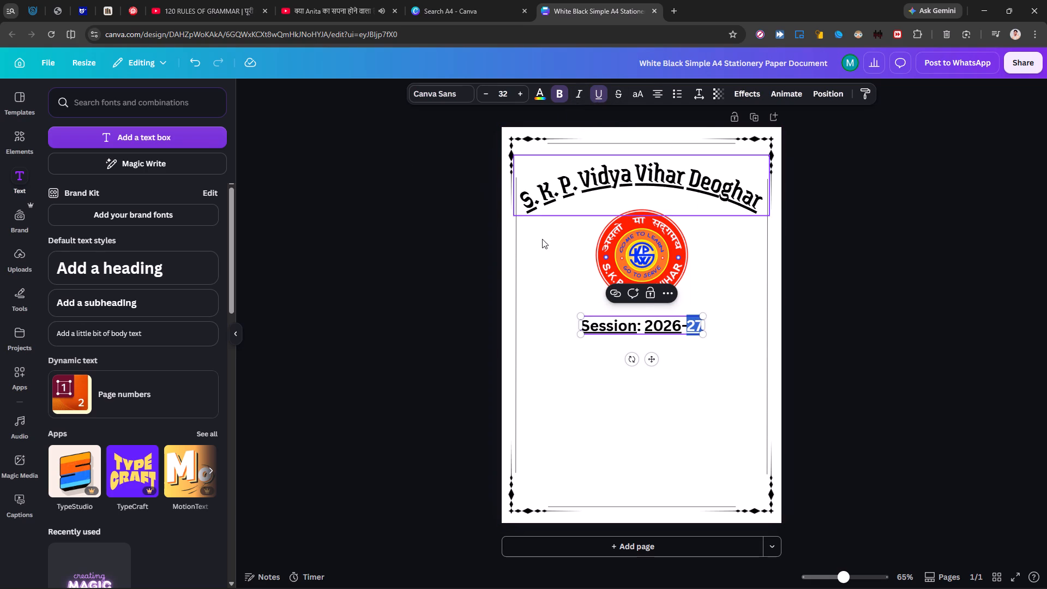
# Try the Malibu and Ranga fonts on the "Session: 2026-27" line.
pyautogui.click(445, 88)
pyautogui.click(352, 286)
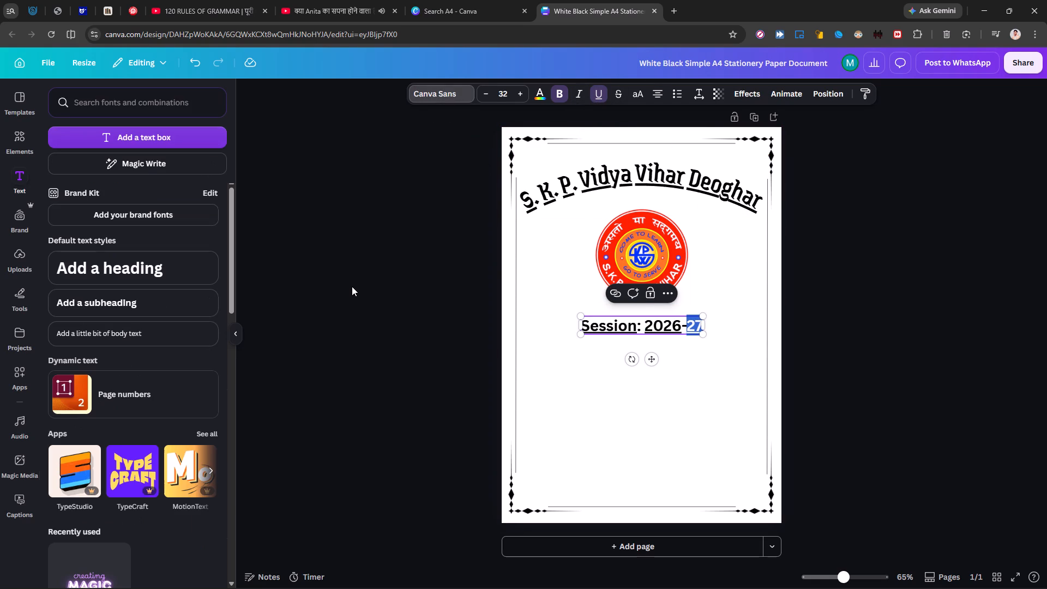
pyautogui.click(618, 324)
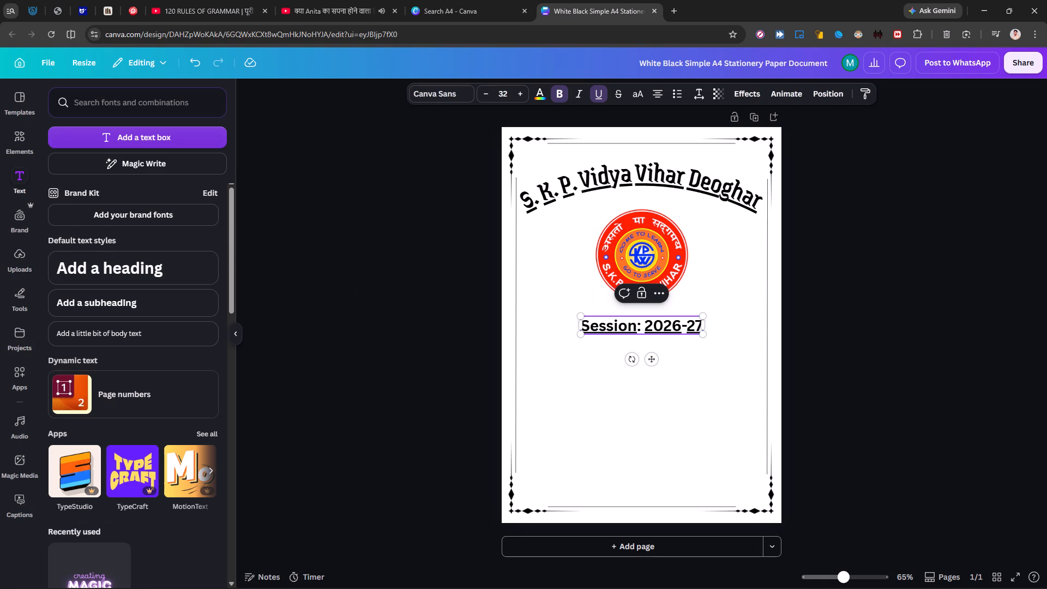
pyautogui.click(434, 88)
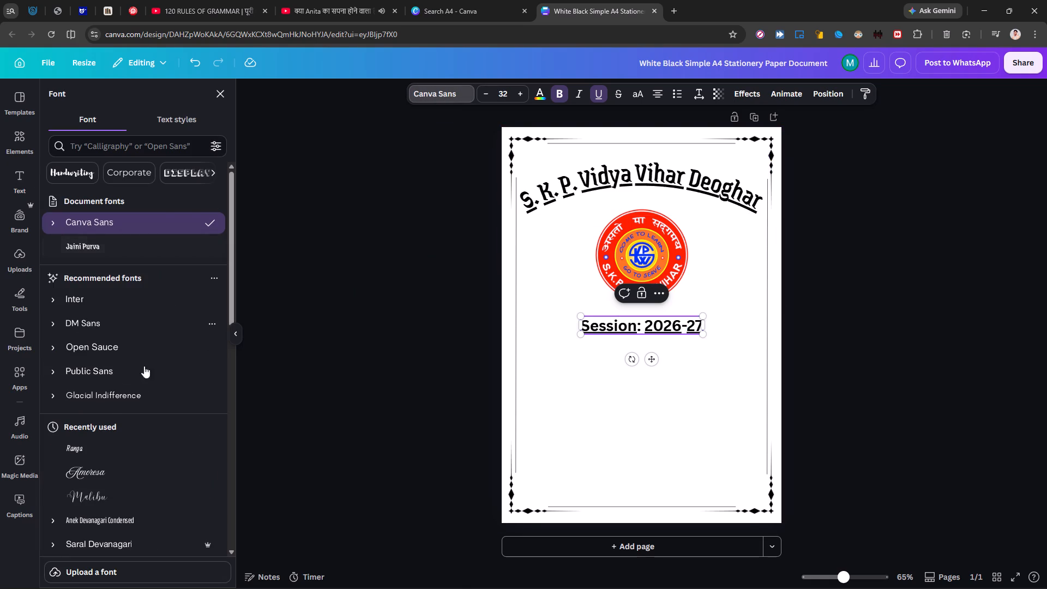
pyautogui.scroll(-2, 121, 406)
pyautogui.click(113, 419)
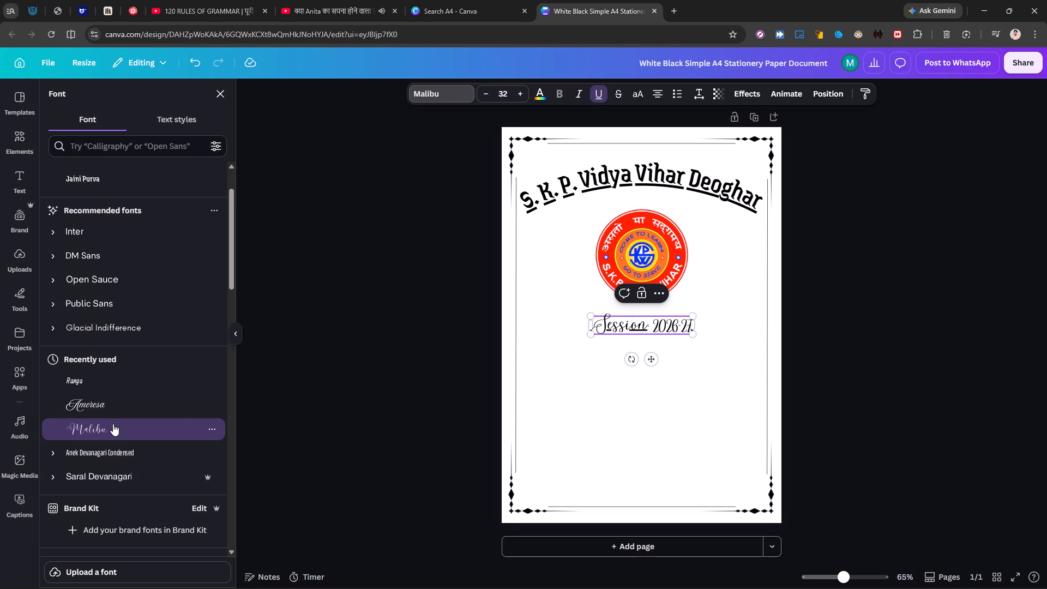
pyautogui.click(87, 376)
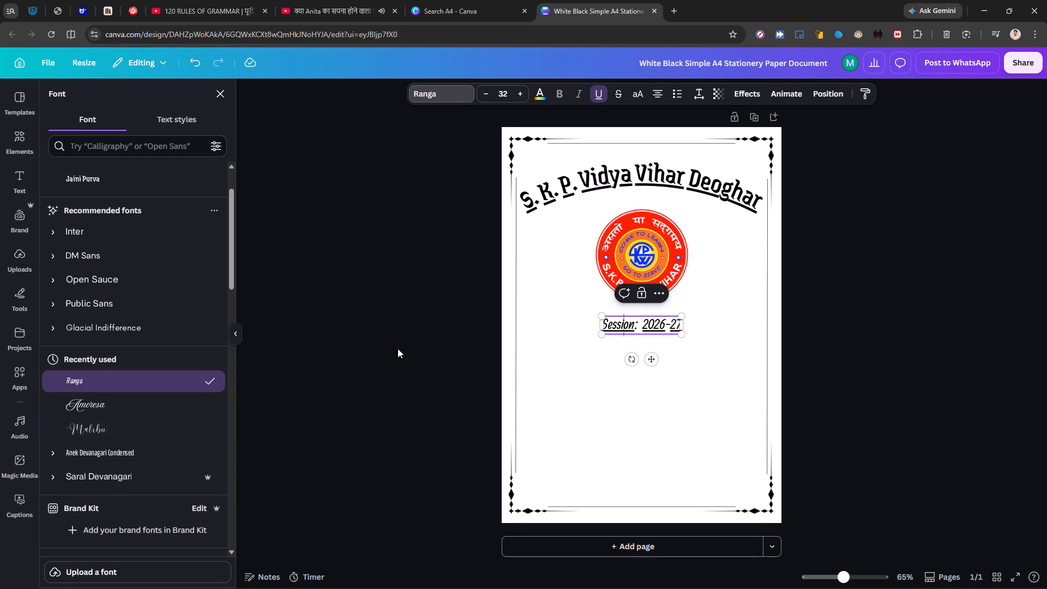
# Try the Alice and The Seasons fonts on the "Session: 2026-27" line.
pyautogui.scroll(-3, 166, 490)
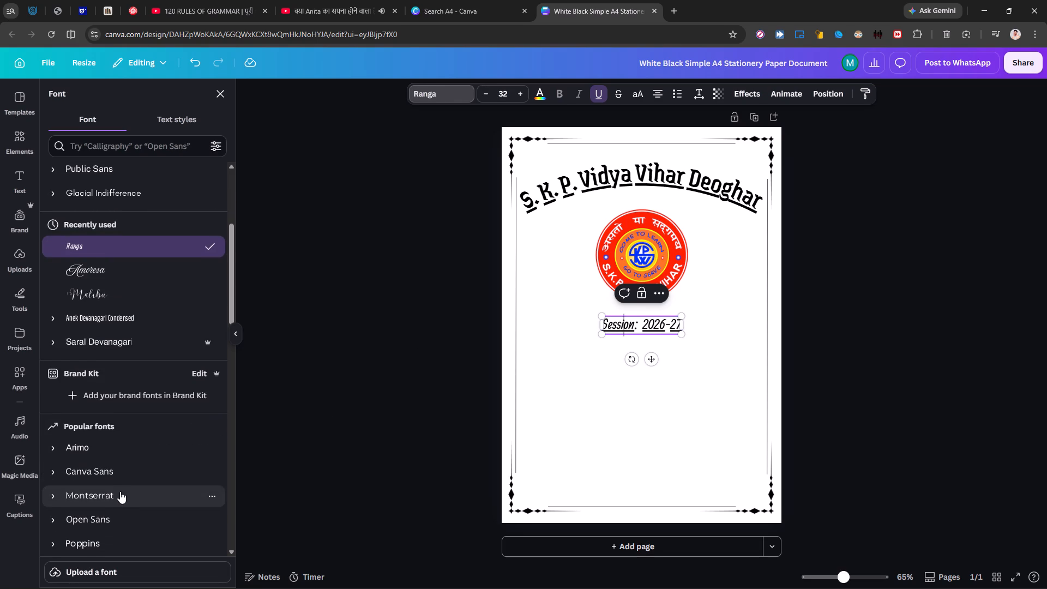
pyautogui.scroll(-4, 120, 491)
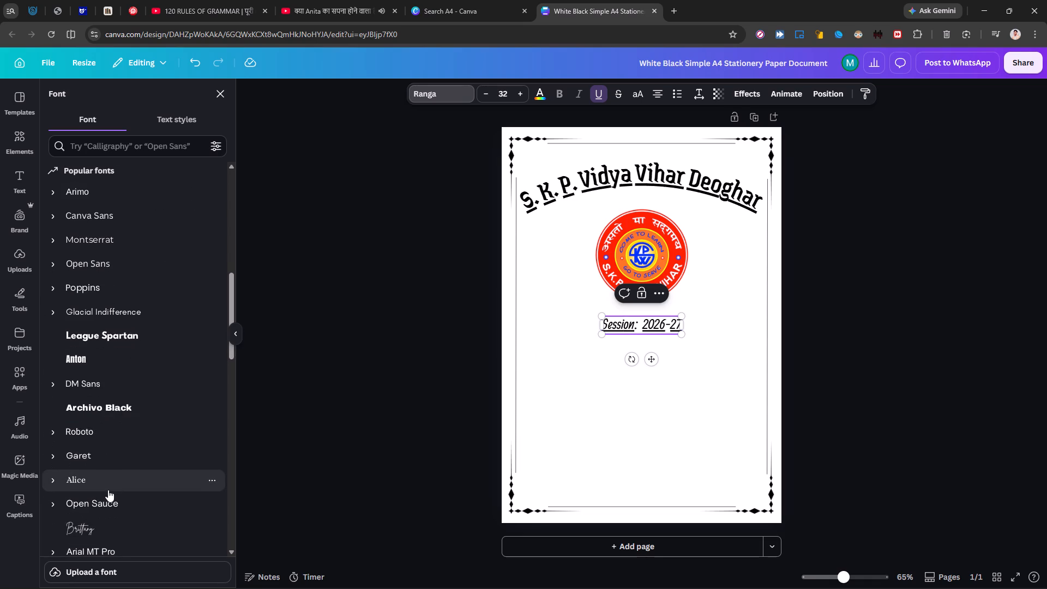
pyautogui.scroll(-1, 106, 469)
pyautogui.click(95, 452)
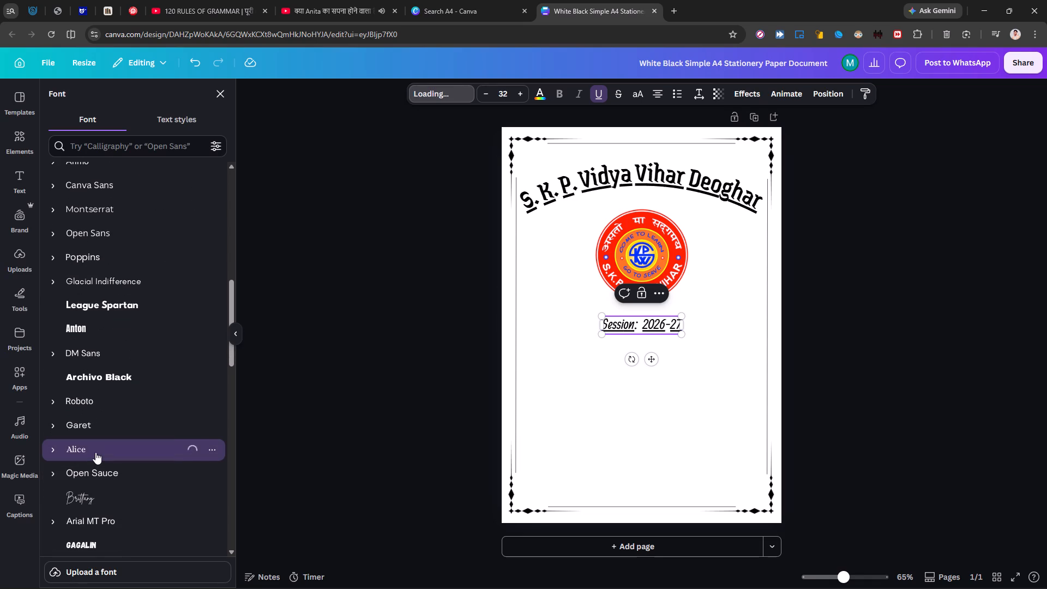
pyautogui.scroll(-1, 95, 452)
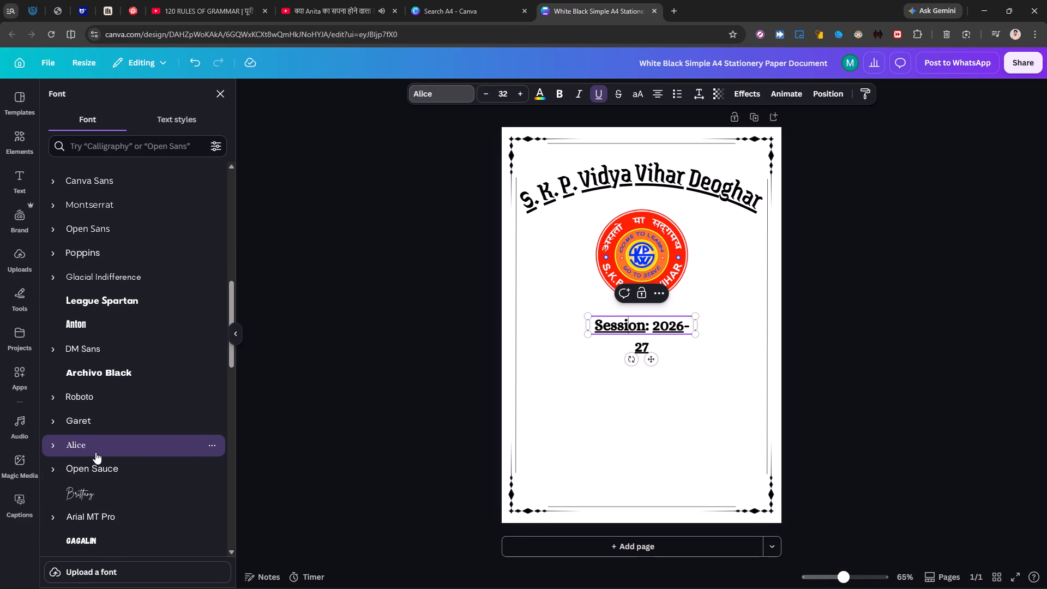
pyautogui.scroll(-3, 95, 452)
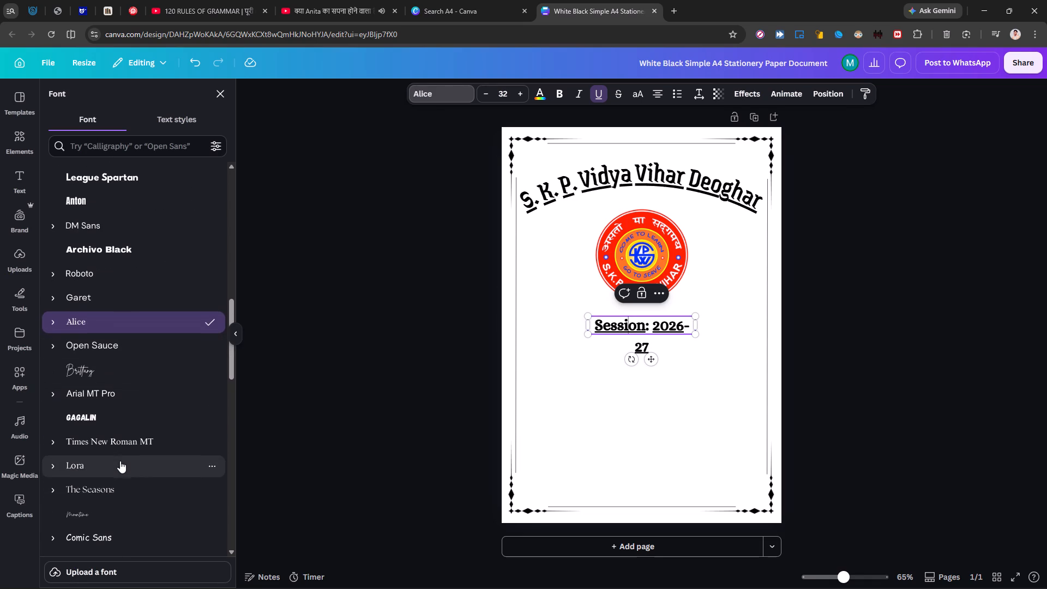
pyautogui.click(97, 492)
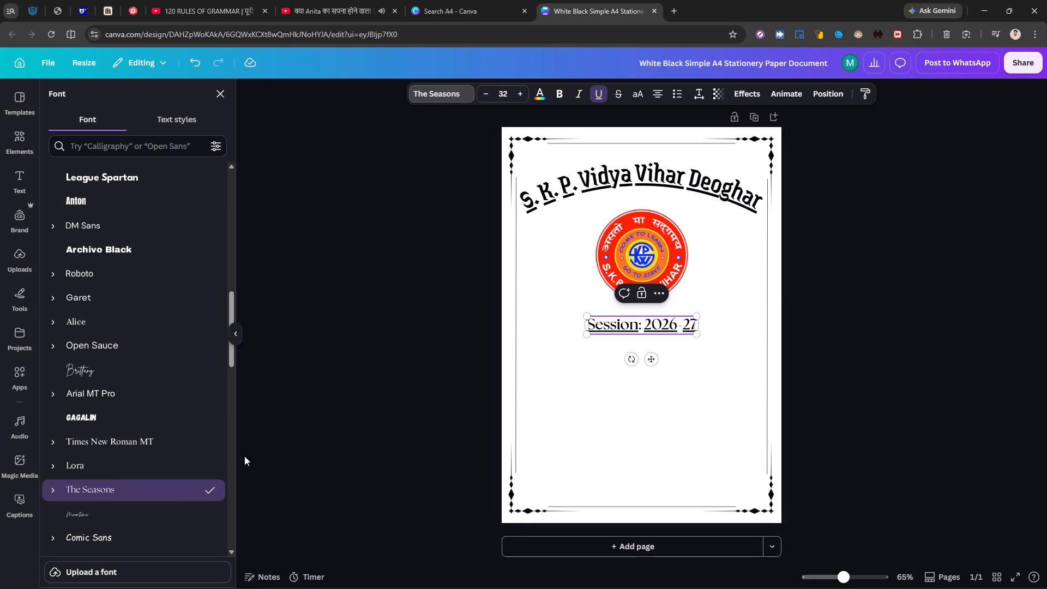
# Set the session line's font to Lora and remove its bold formatting.
pyautogui.click(155, 473)
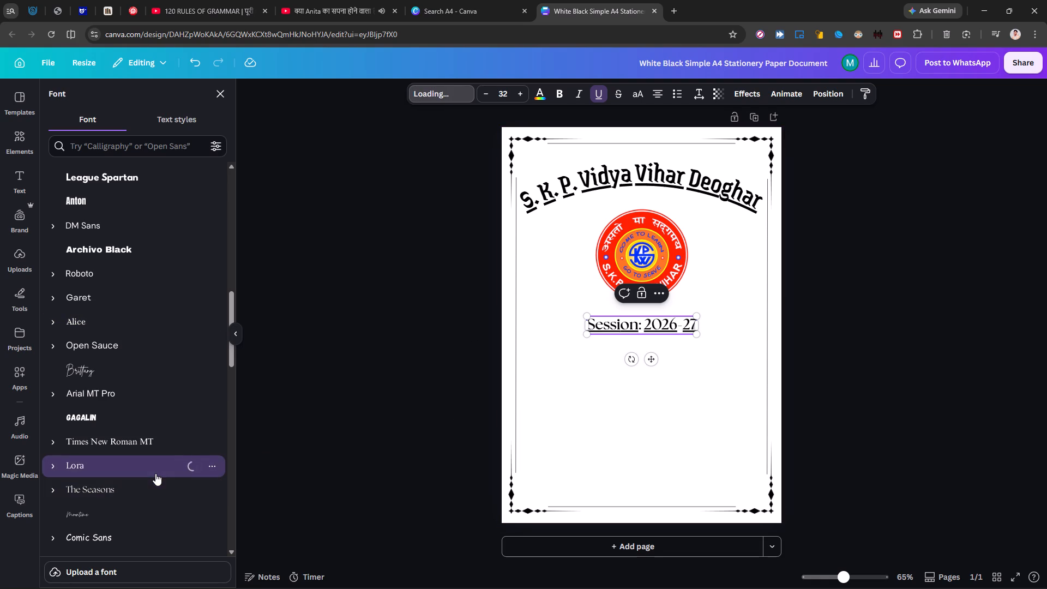
pyautogui.doubleClick(623, 324)
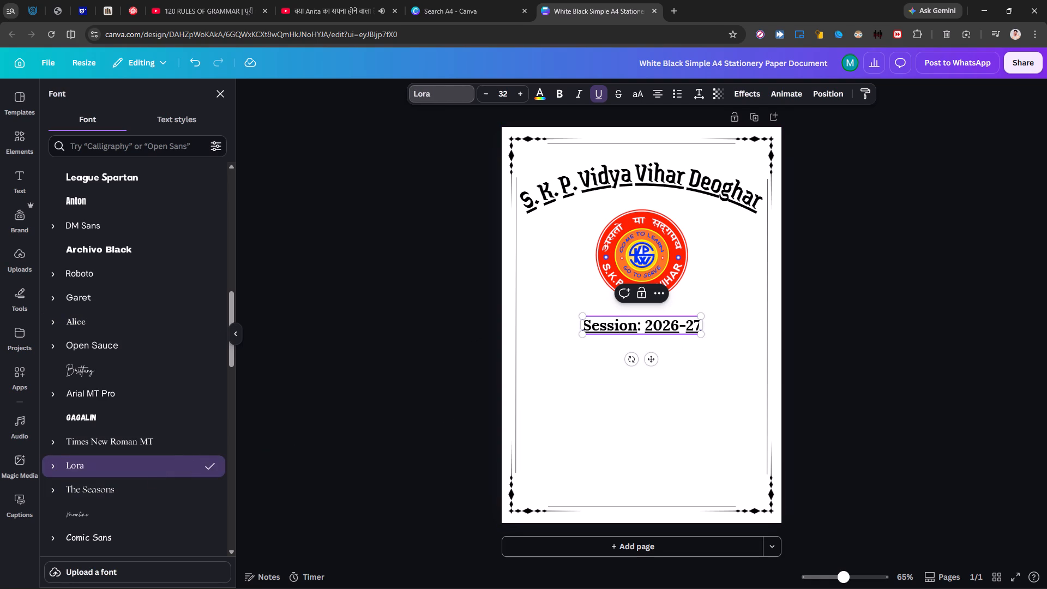
pyautogui.tripleClick(623, 324)
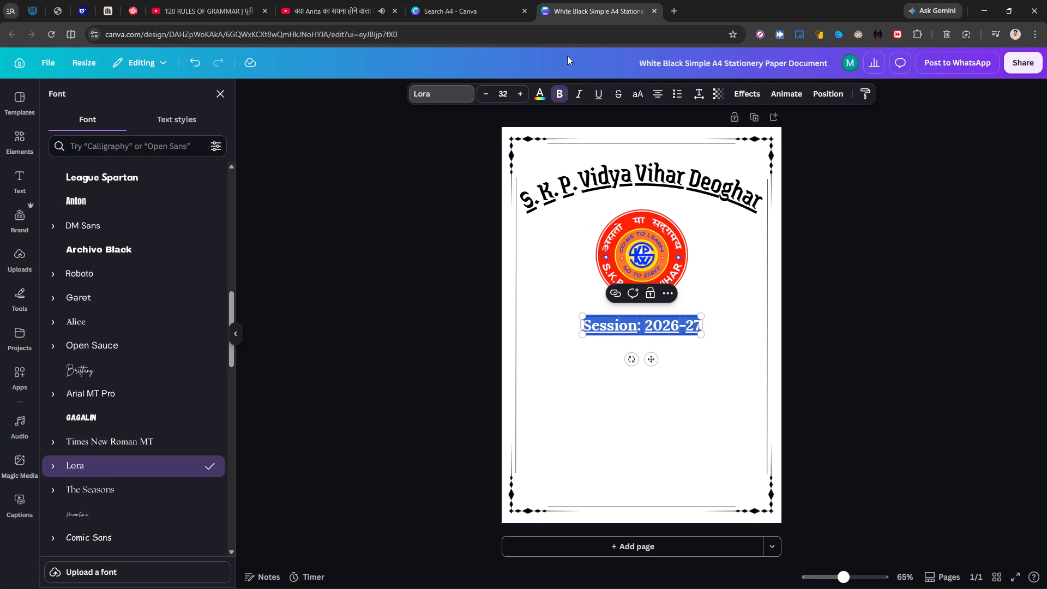
pyautogui.click(556, 93)
pyautogui.click(411, 271)
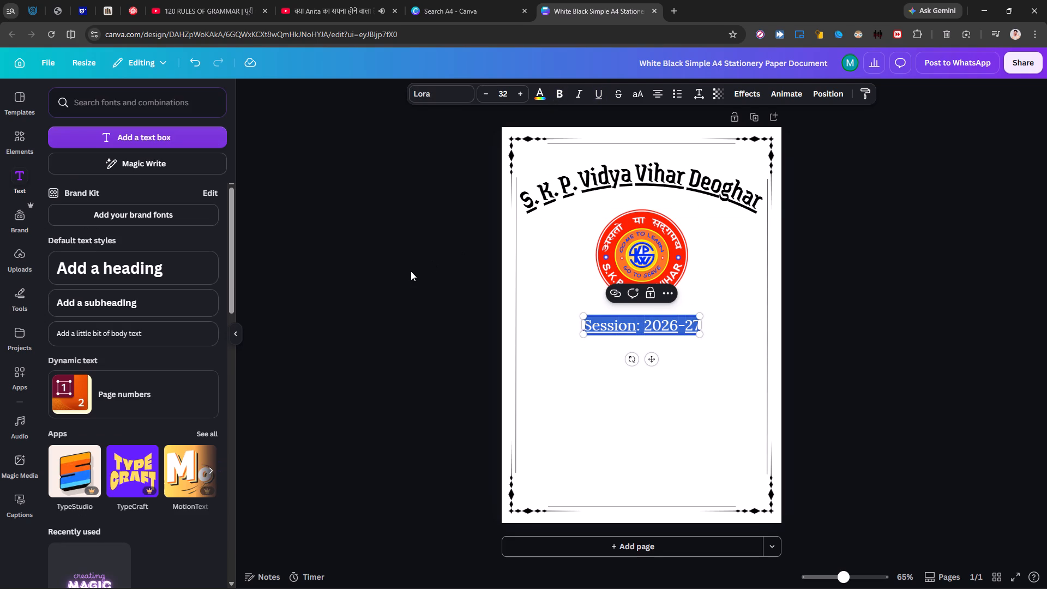
pyautogui.click(888, 426)
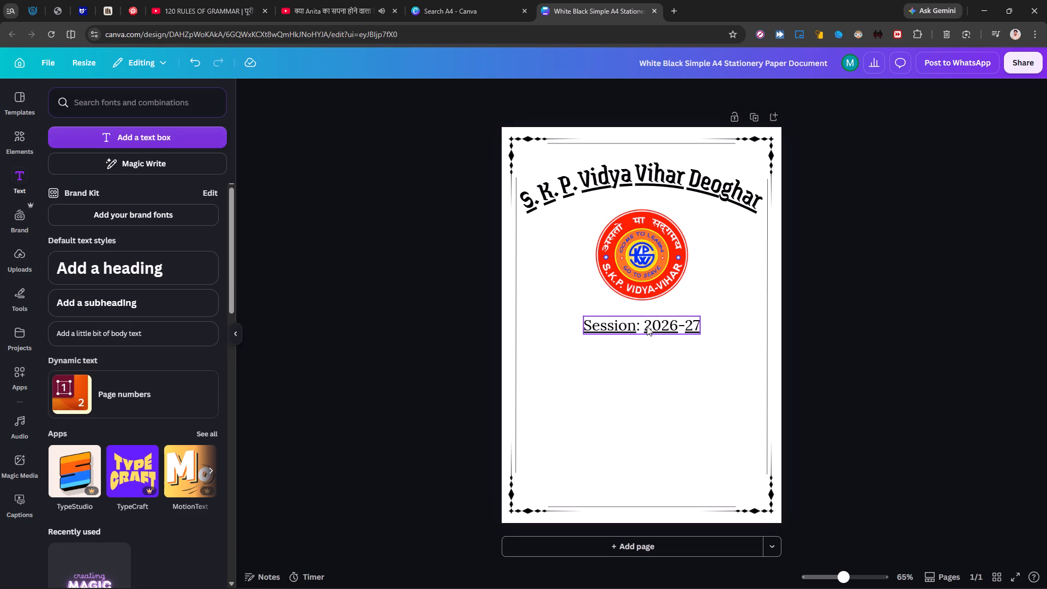
# Move the session line slightly up, closer to the school logo.
pyautogui.click(647, 326)
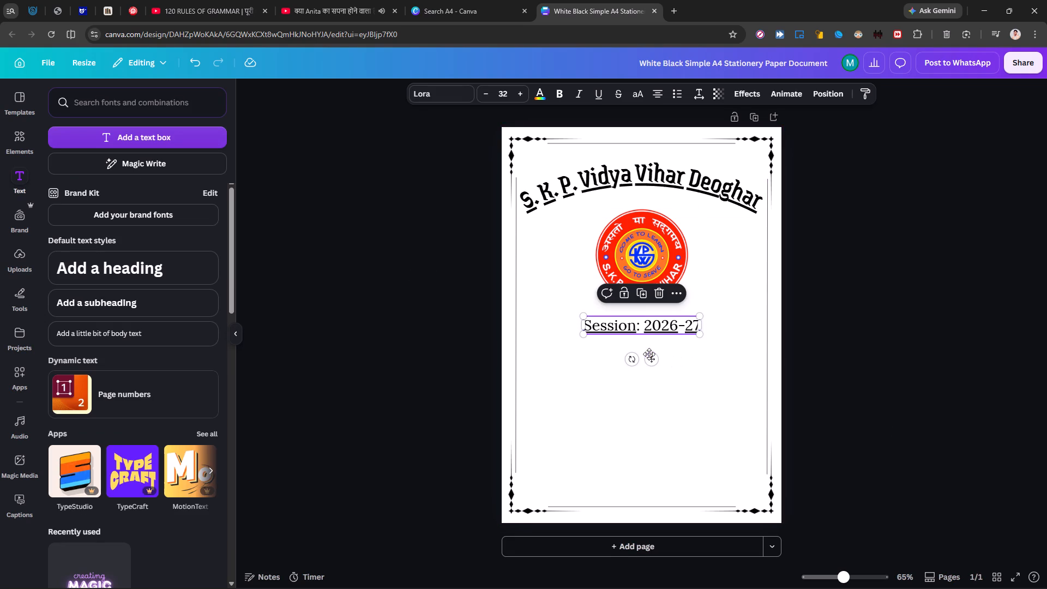
pyautogui.moveTo(649, 357); pyautogui.dragTo(649, 350)
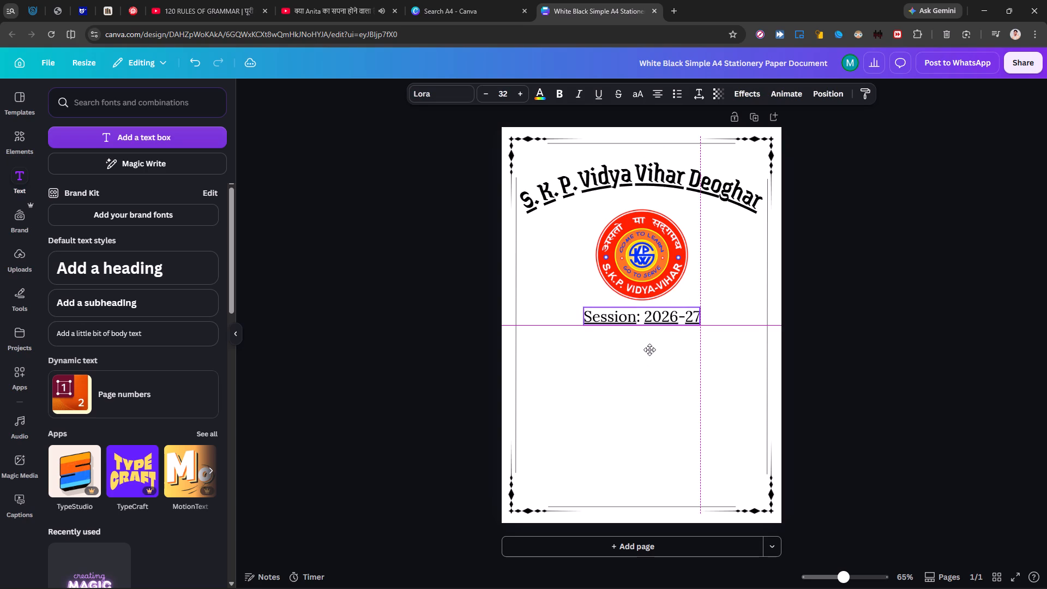
pyautogui.moveTo(649, 350); pyautogui.dragTo(649, 346)
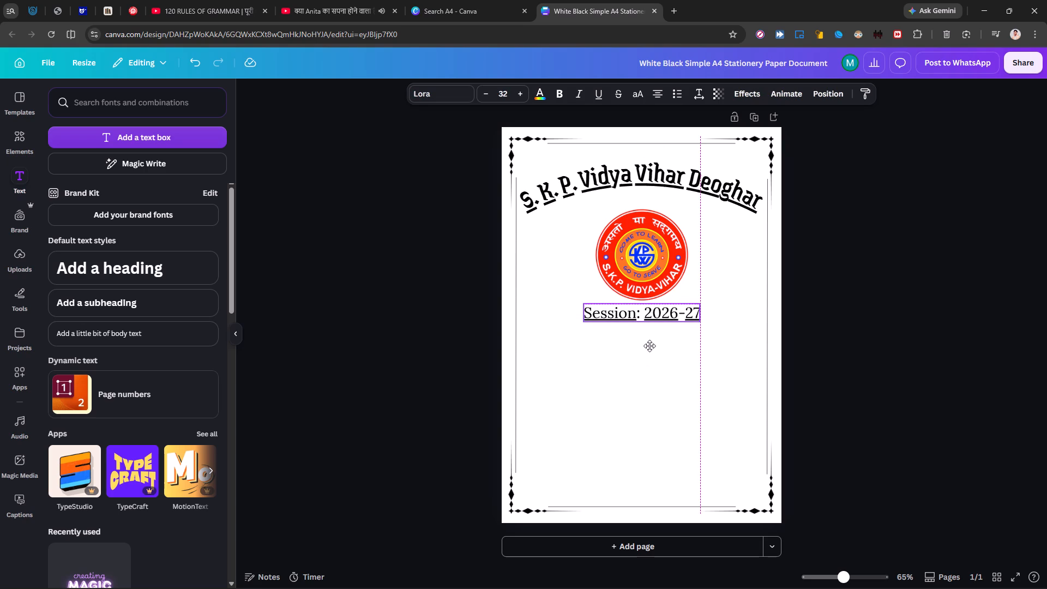
pyautogui.moveTo(649, 346); pyautogui.dragTo(649, 346)
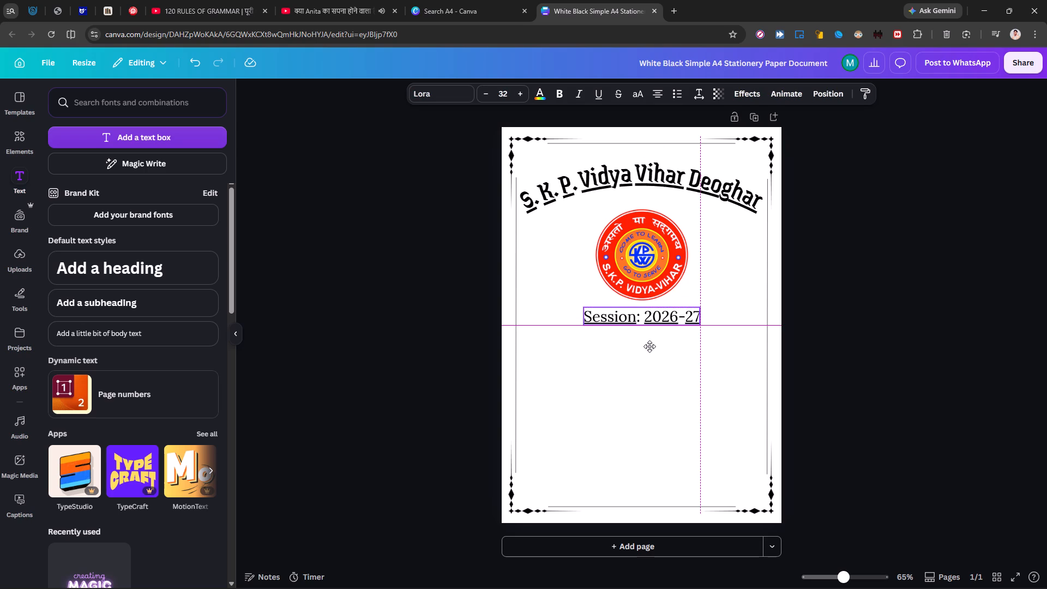
pyautogui.moveTo(649, 346); pyautogui.dragTo(651, 346)
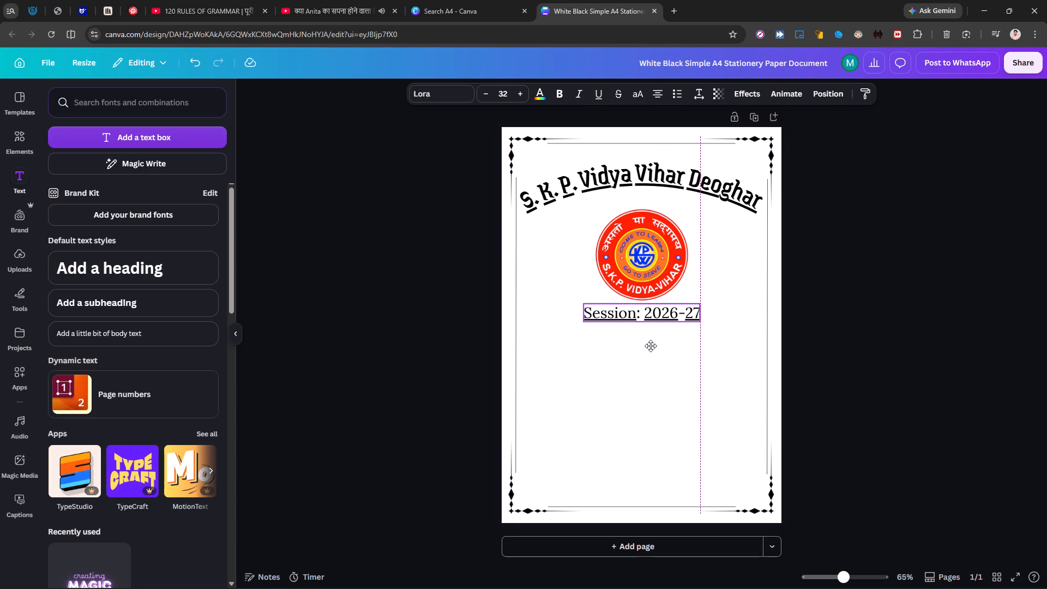
pyautogui.moveTo(651, 346); pyautogui.dragTo(650, 352)
pyautogui.click(877, 350)
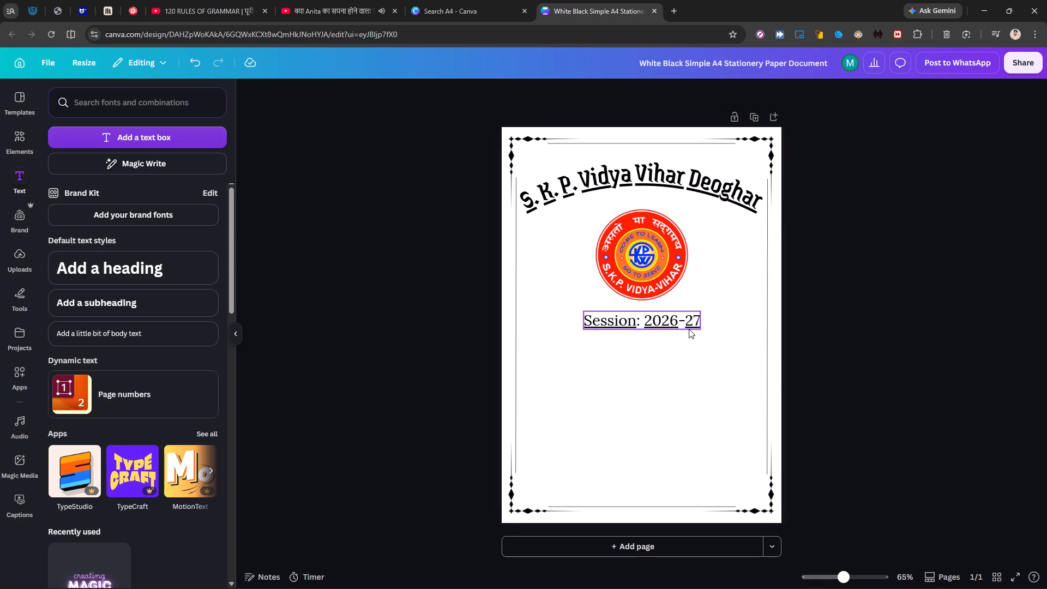
# Move the session line up onto the logo's lower edge, then nudge it down to sit just clear below the logo.
pyautogui.click(661, 309)
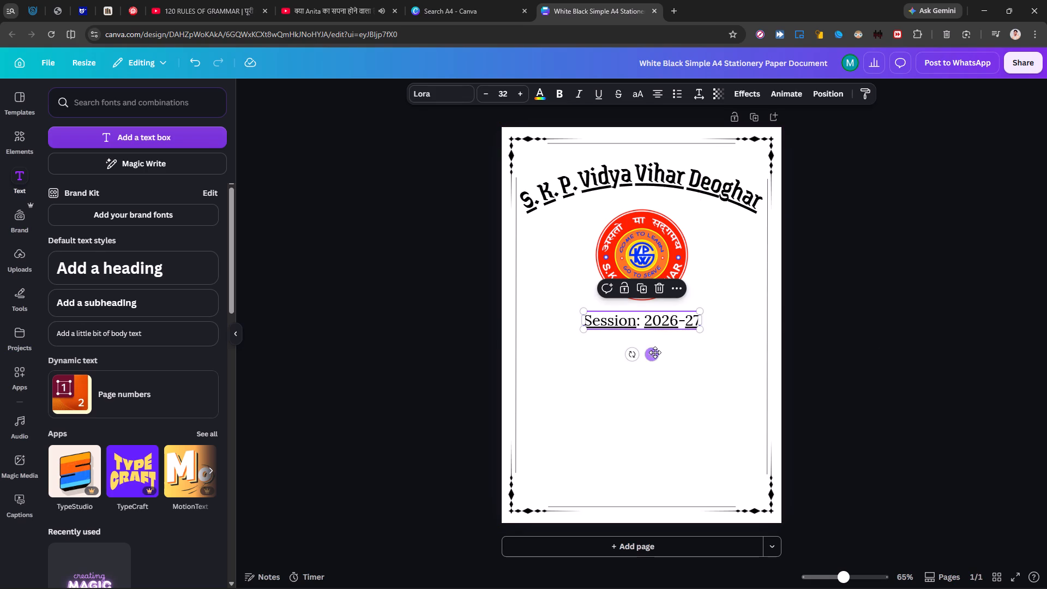
pyautogui.moveTo(655, 352); pyautogui.dragTo(654, 331)
pyautogui.press('Down')
pyautogui.press('Down')
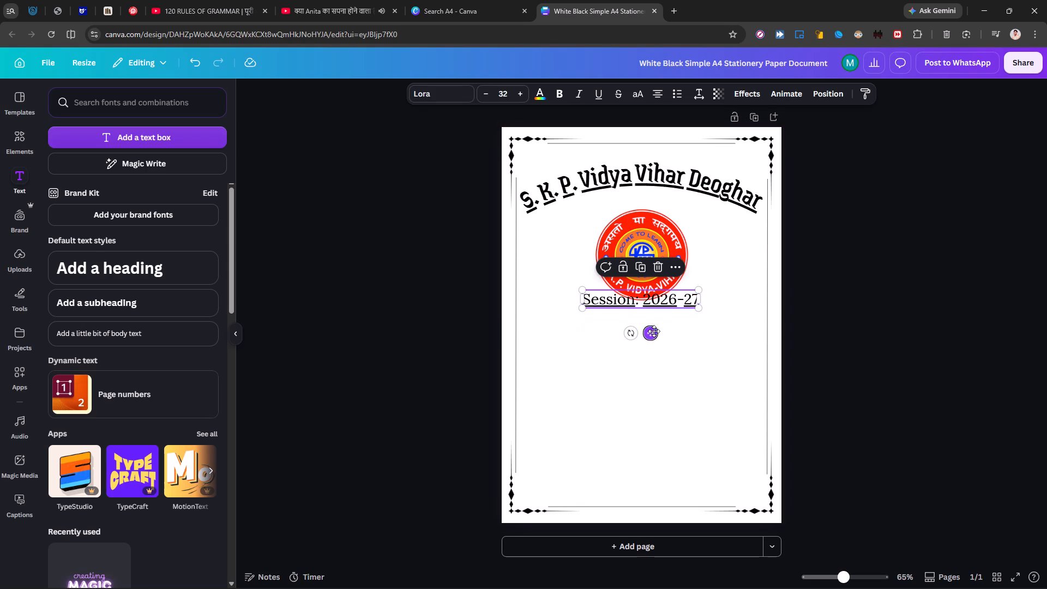
pyautogui.click(838, 294)
pyautogui.click(679, 291)
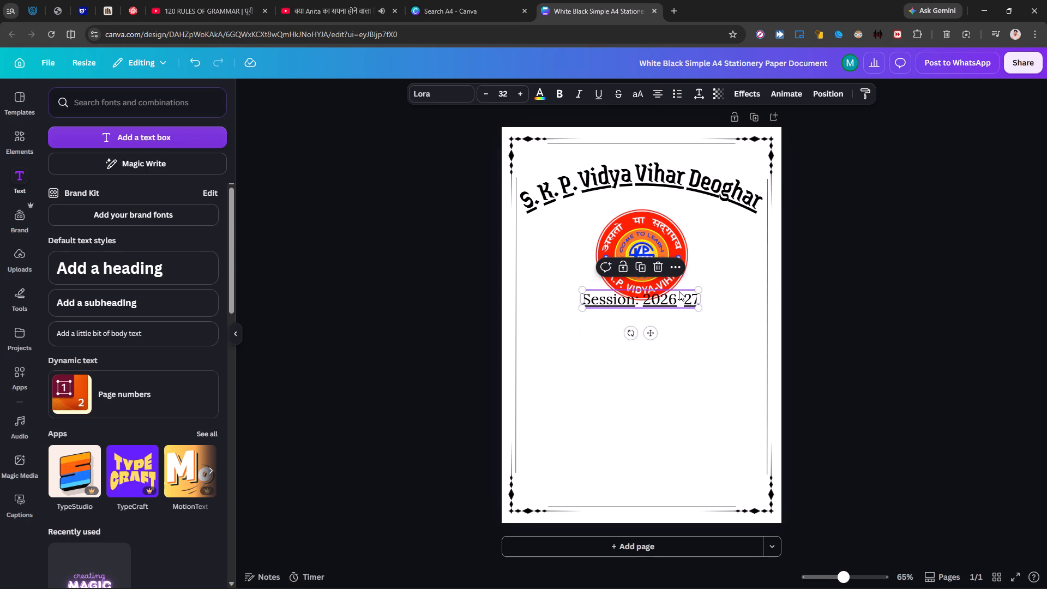
pyautogui.press('Down')
pyautogui.press('Down')
pyautogui.press('Down')
pyautogui.press('Down')
pyautogui.press('Down')
pyautogui.press('Down')
pyautogui.press('Down')
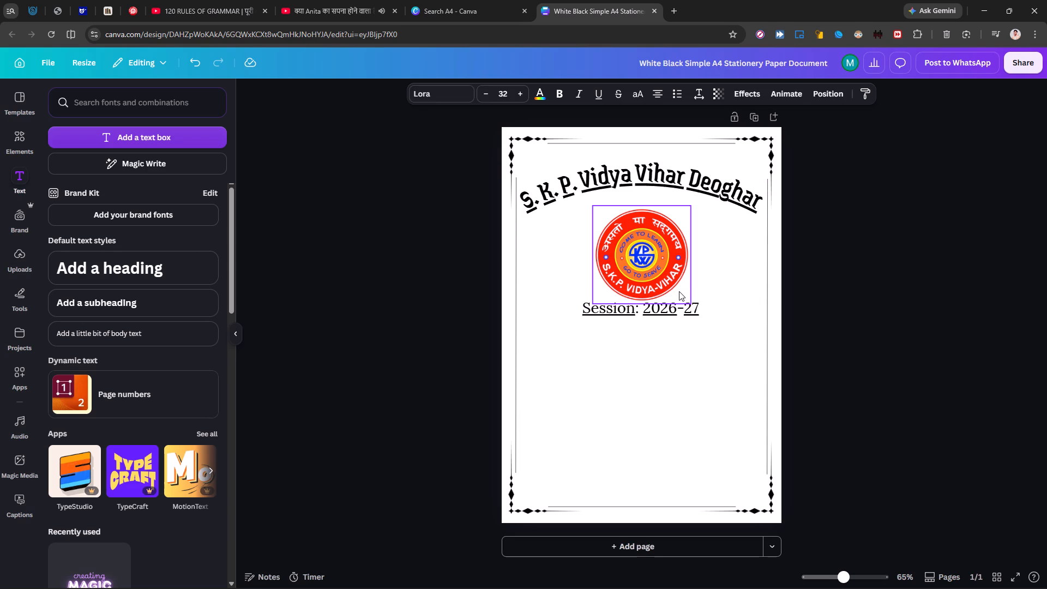
pyautogui.press('Down')
pyautogui.press('Down')
pyautogui.press('Down')
pyautogui.press('Down')
pyautogui.press('Down')
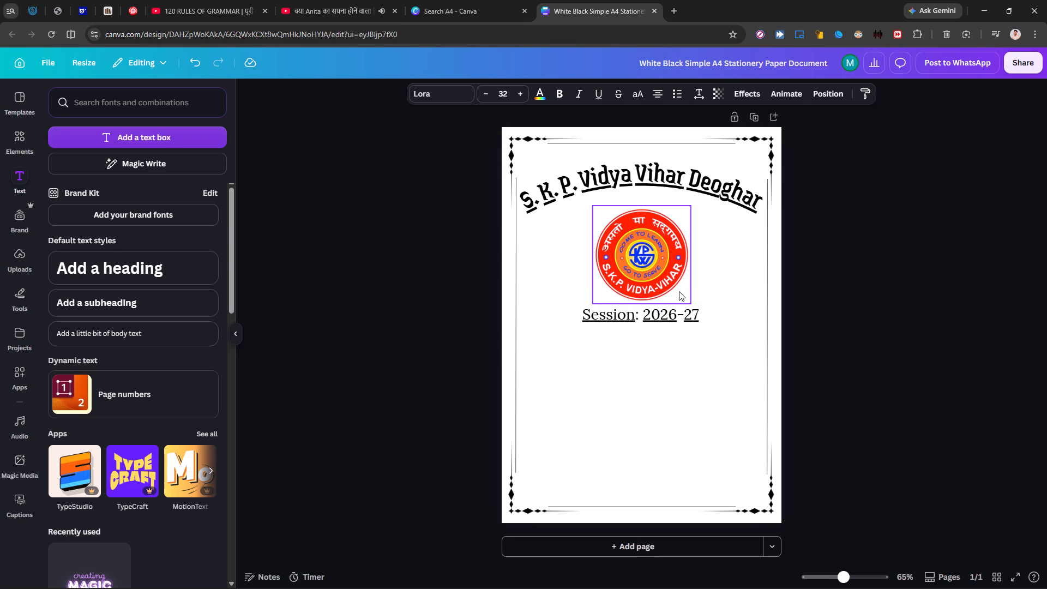
pyautogui.press('Down')
pyautogui.press('Down')
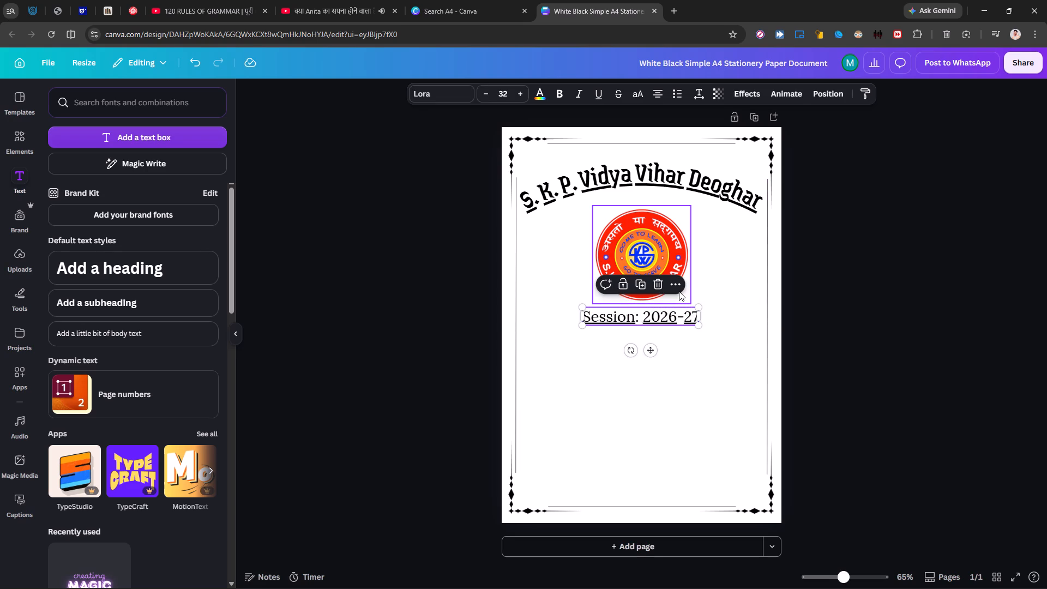
pyautogui.click(857, 336)
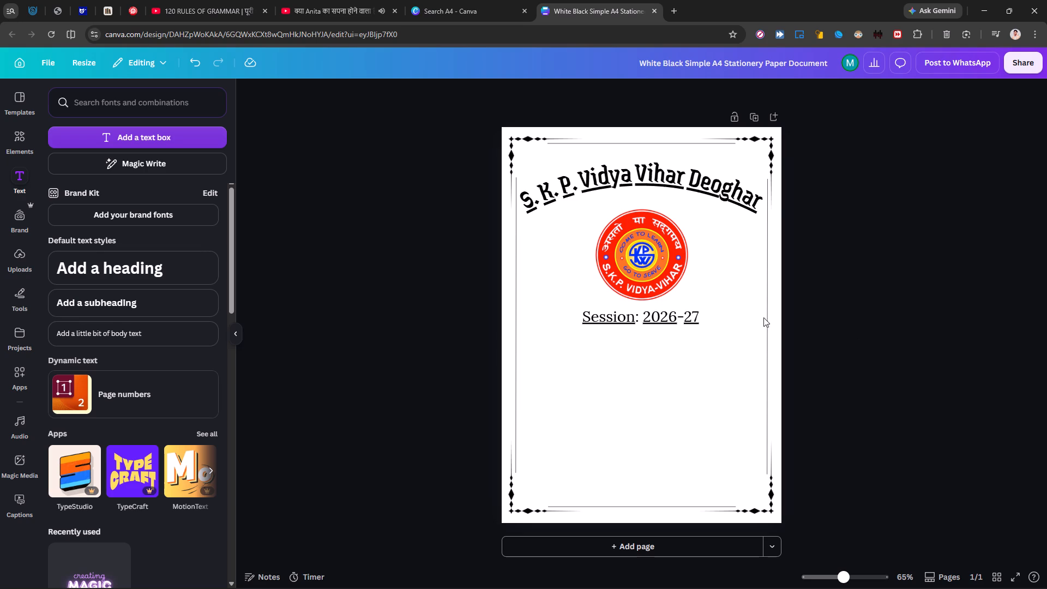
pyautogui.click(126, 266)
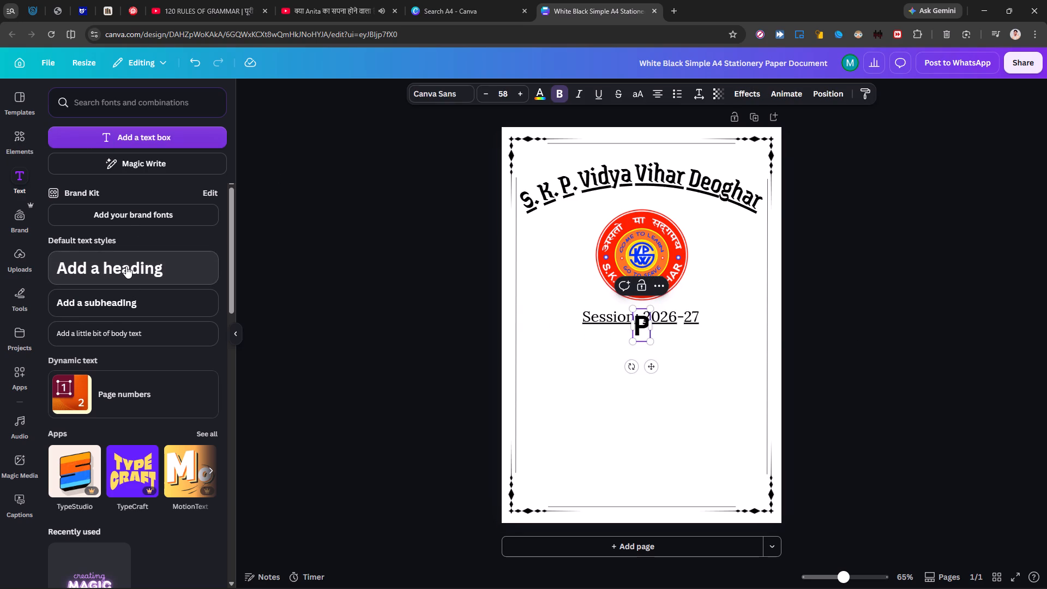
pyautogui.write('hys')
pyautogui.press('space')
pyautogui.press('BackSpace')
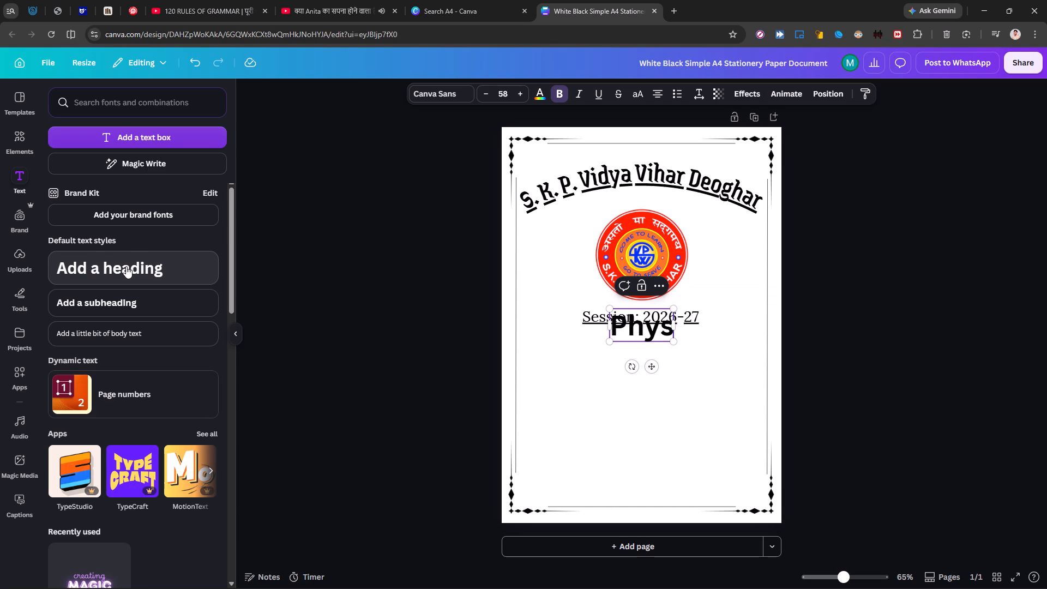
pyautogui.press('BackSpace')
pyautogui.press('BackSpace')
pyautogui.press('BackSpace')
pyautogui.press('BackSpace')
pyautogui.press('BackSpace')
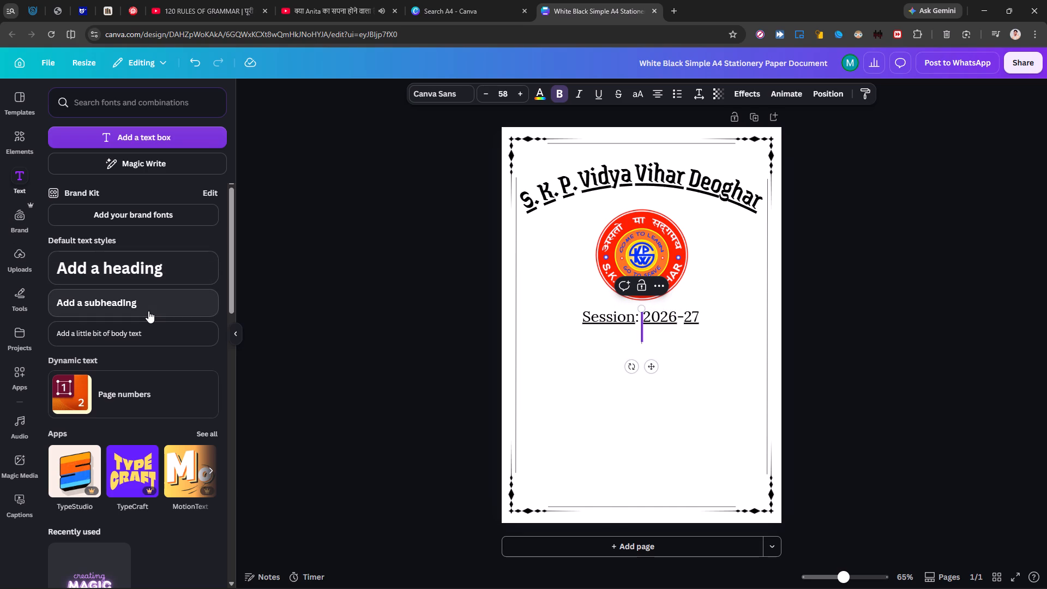
# Add a subheading text box to the page reading "Physical Education".
pyautogui.click(148, 311)
pyautogui.press('p')
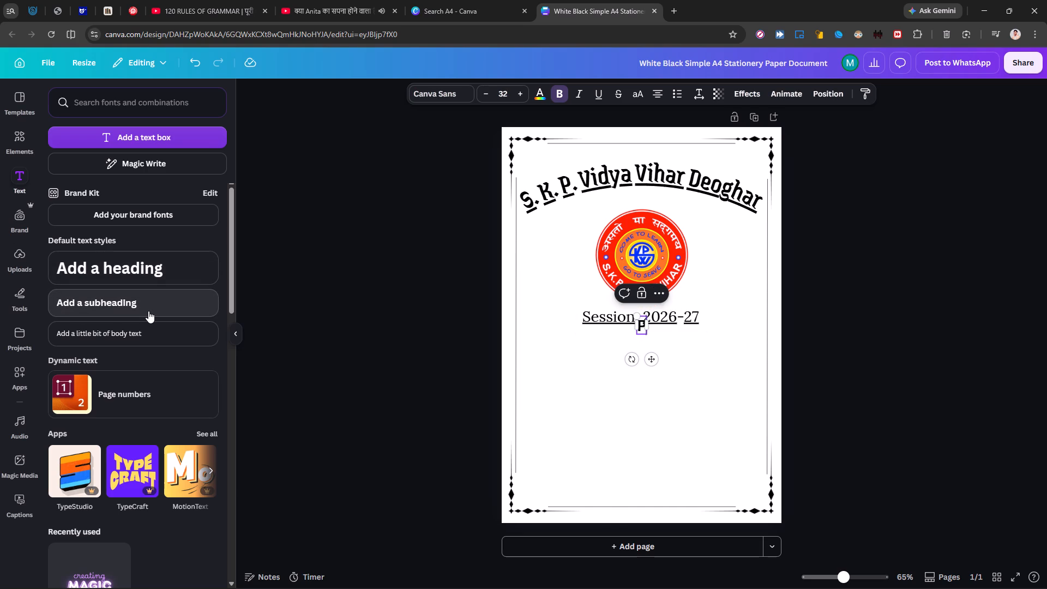
pyautogui.press('y')
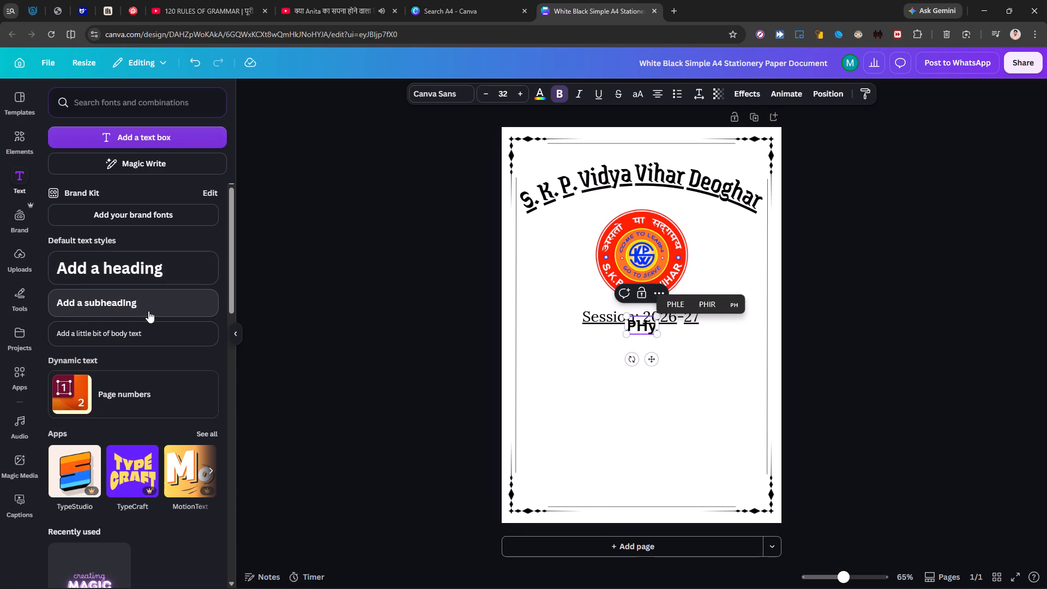
pyautogui.press('BackSpace')
pyautogui.press('BackSpace')
pyautogui.write('hysci')
pyautogui.press('BackSpace')
pyautogui.press('BackSpace')
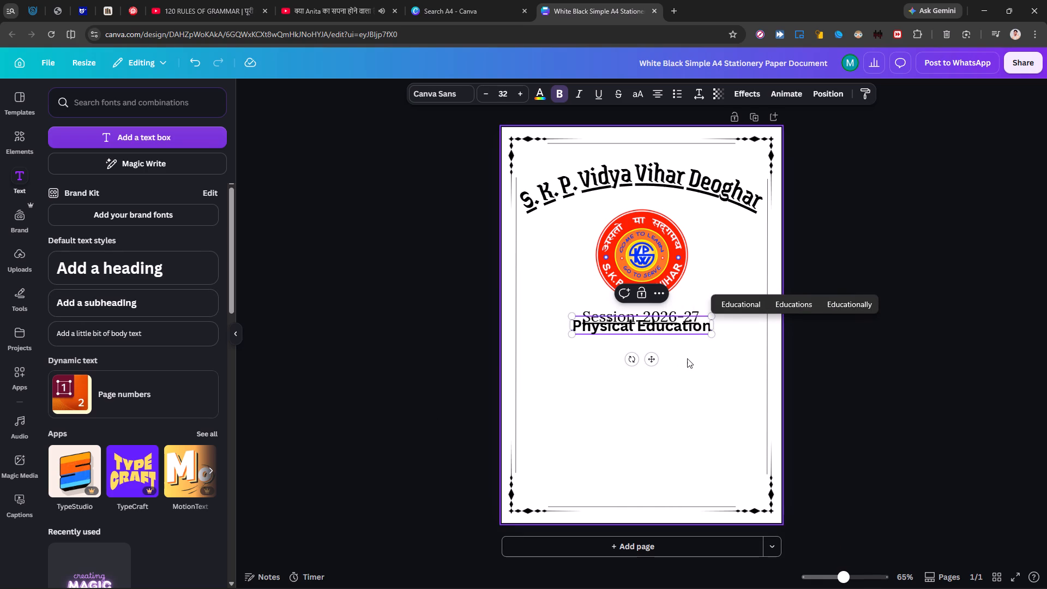
# Position the "Physical Education" subheading just below the session line, centred horizontally on the page.
pyautogui.moveTo(649, 360); pyautogui.dragTo(649, 366)
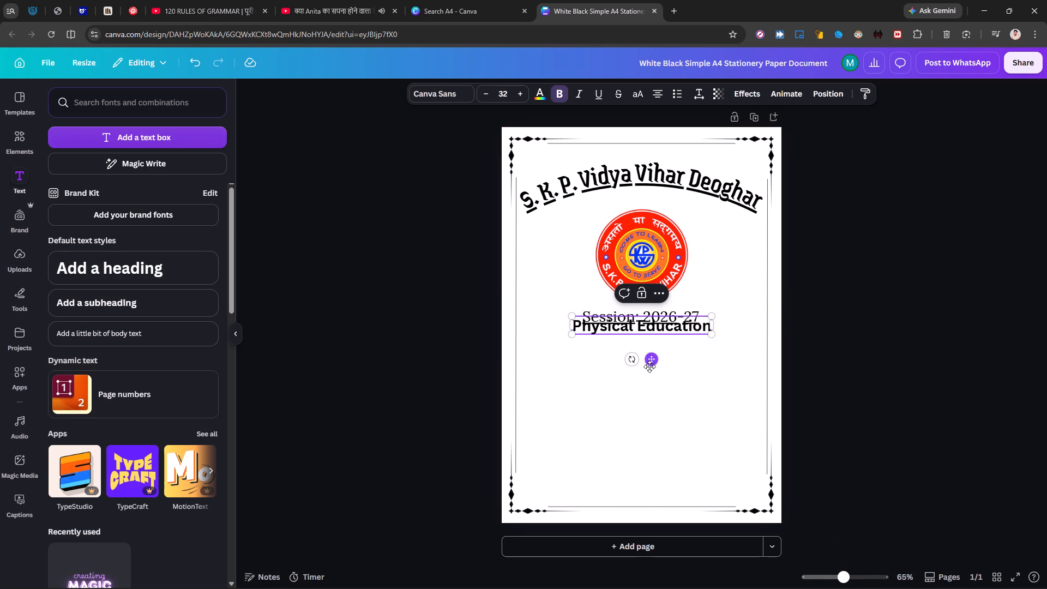
pyautogui.moveTo(649, 366); pyautogui.dragTo(650, 385)
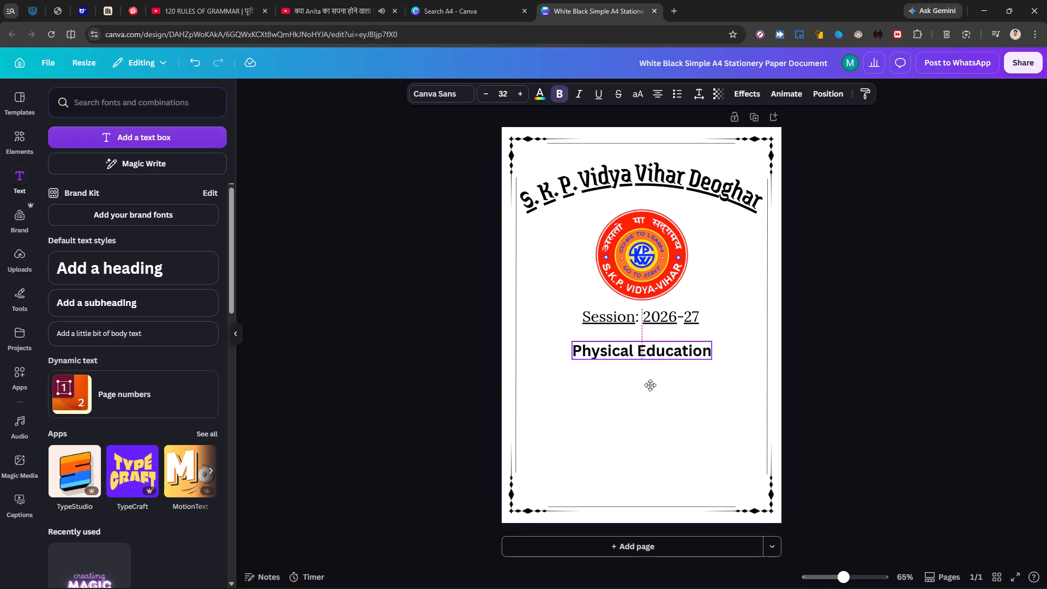
pyautogui.moveTo(650, 385); pyautogui.dragTo(655, 379)
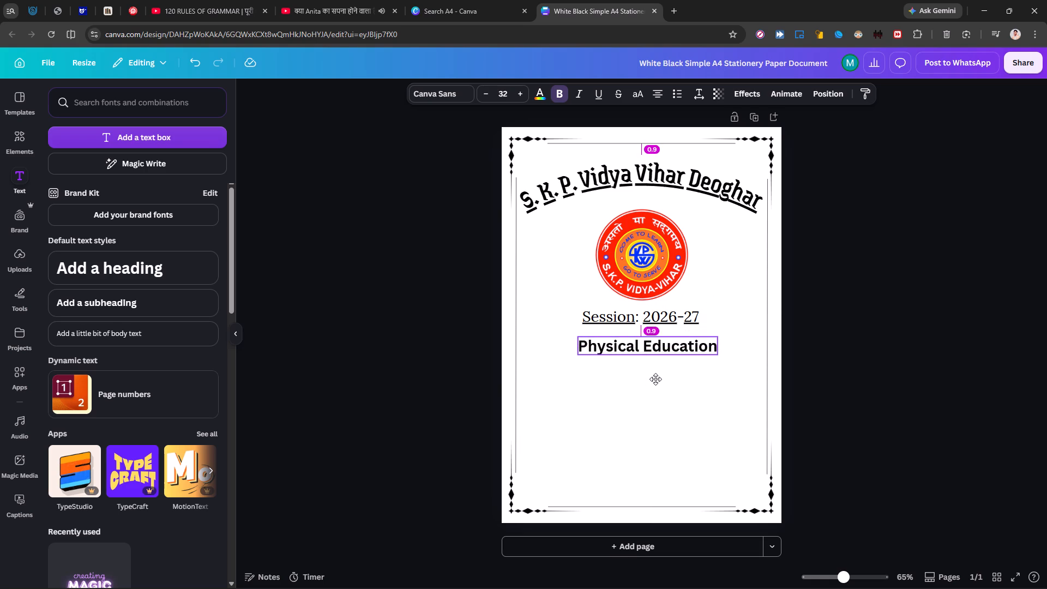
pyautogui.moveTo(655, 379); pyautogui.dragTo(648, 381)
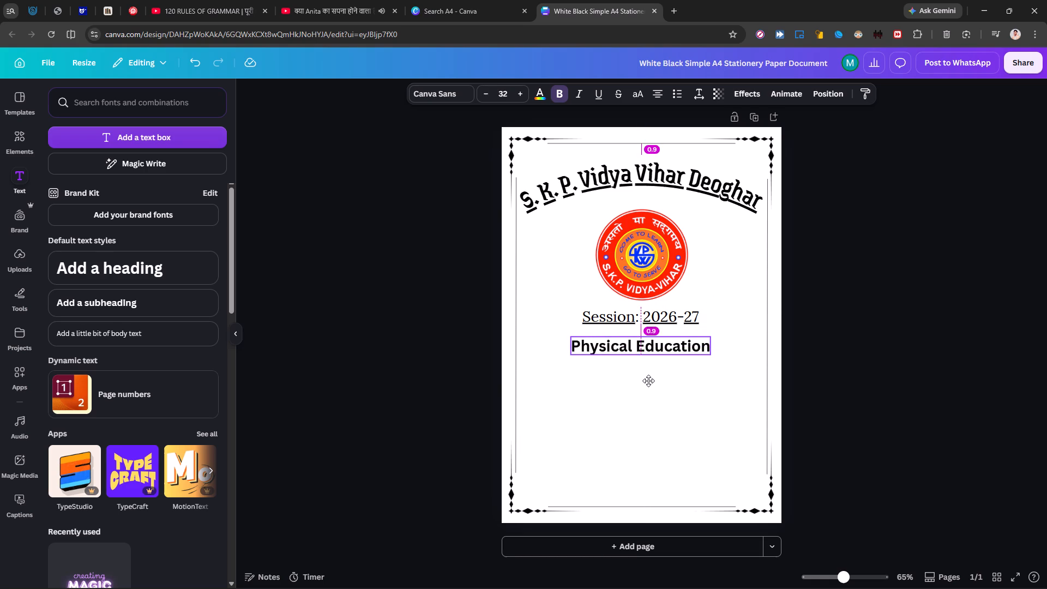
pyautogui.moveTo(648, 381); pyautogui.dragTo(649, 382)
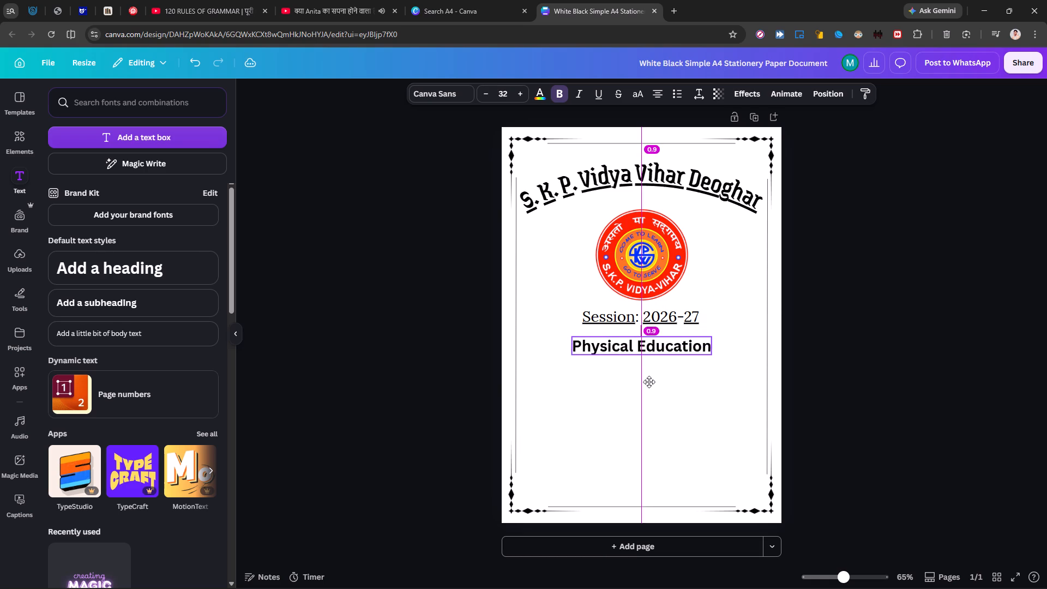
pyautogui.moveTo(649, 382); pyautogui.dragTo(650, 382)
pyautogui.moveTo(650, 382); pyautogui.dragTo(649, 382)
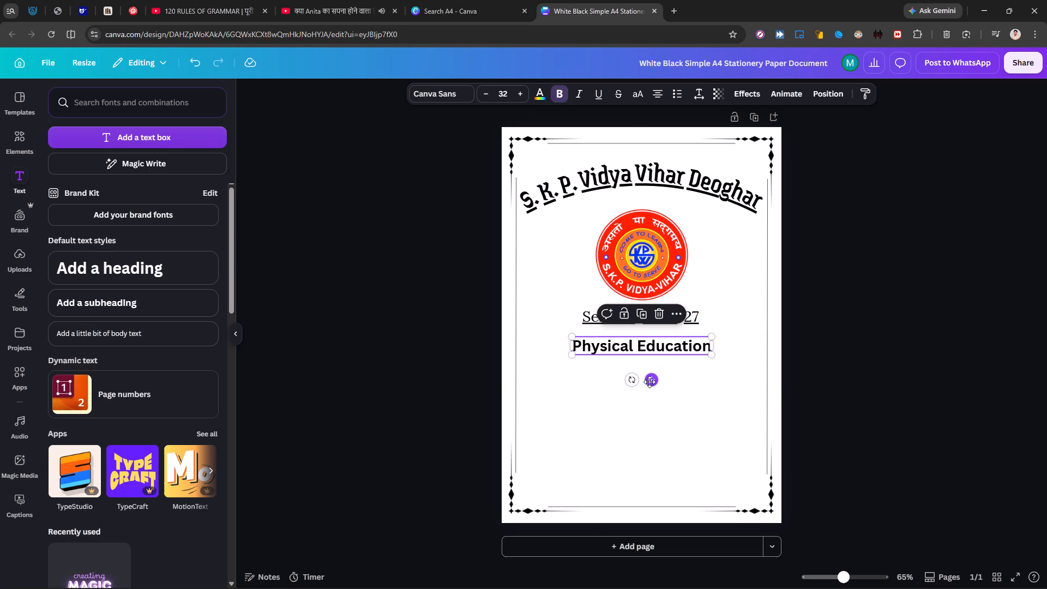
pyautogui.click(887, 321)
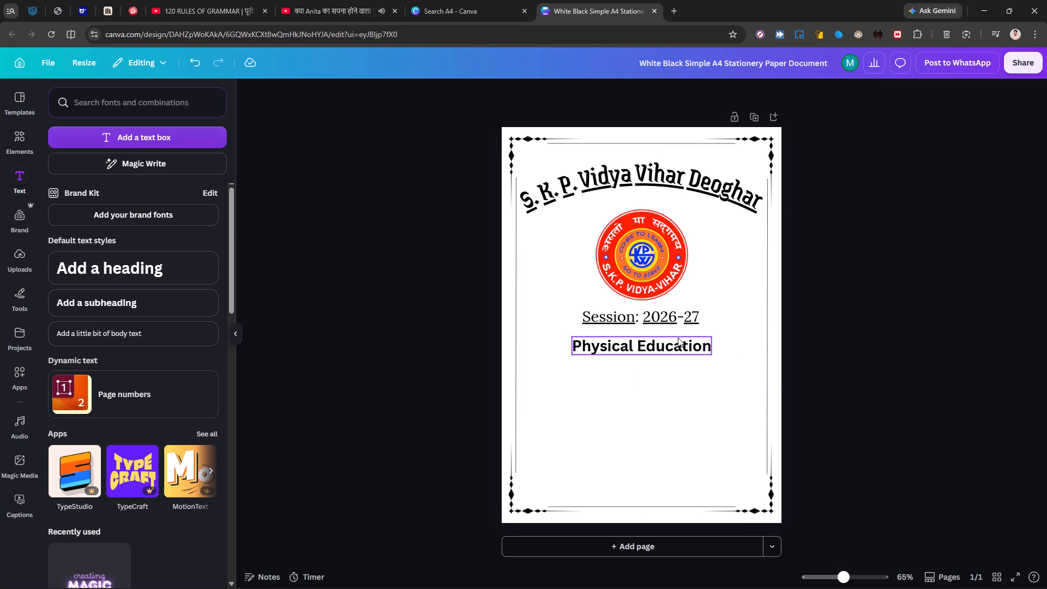
# Italicise the "Physical Education" text, set its font to Alice and remove its bold formatting.
pyautogui.click(673, 341)
pyautogui.tripleClick(673, 341)
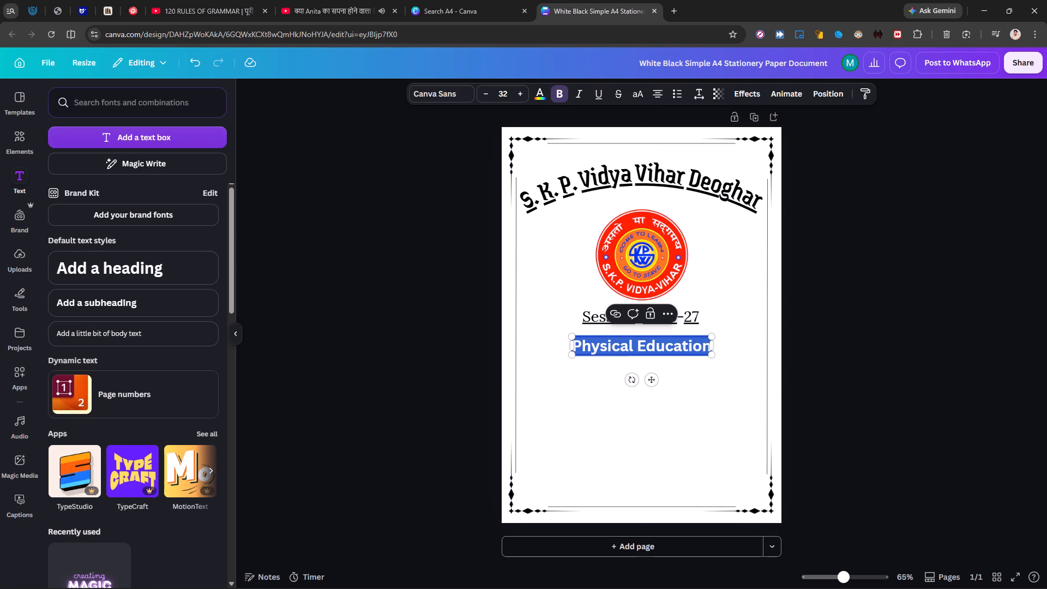
pyautogui.click(572, 93)
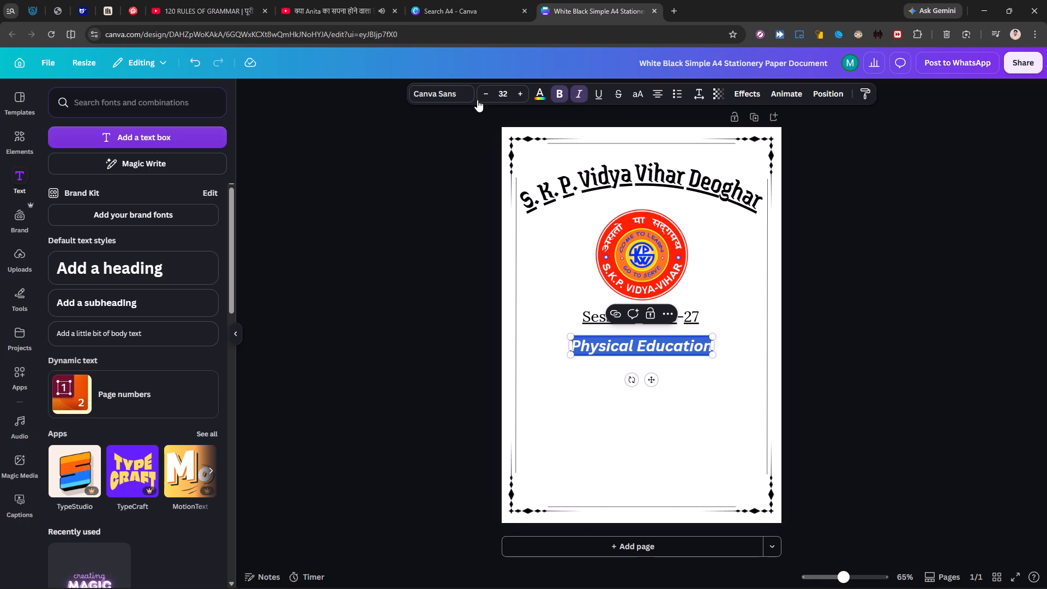
pyautogui.click(456, 97)
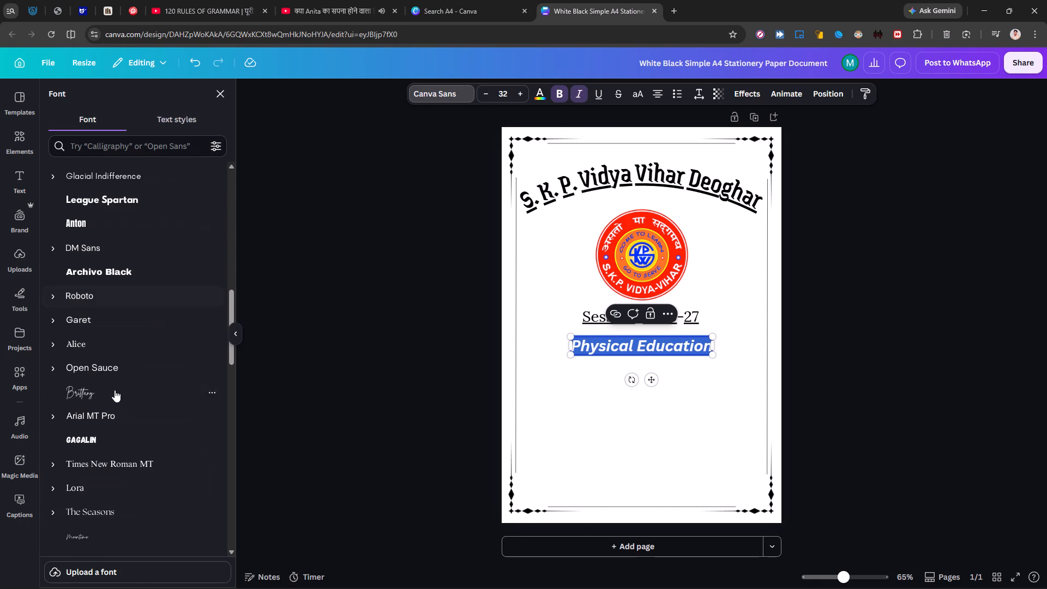
pyautogui.scroll(2, 81, 219)
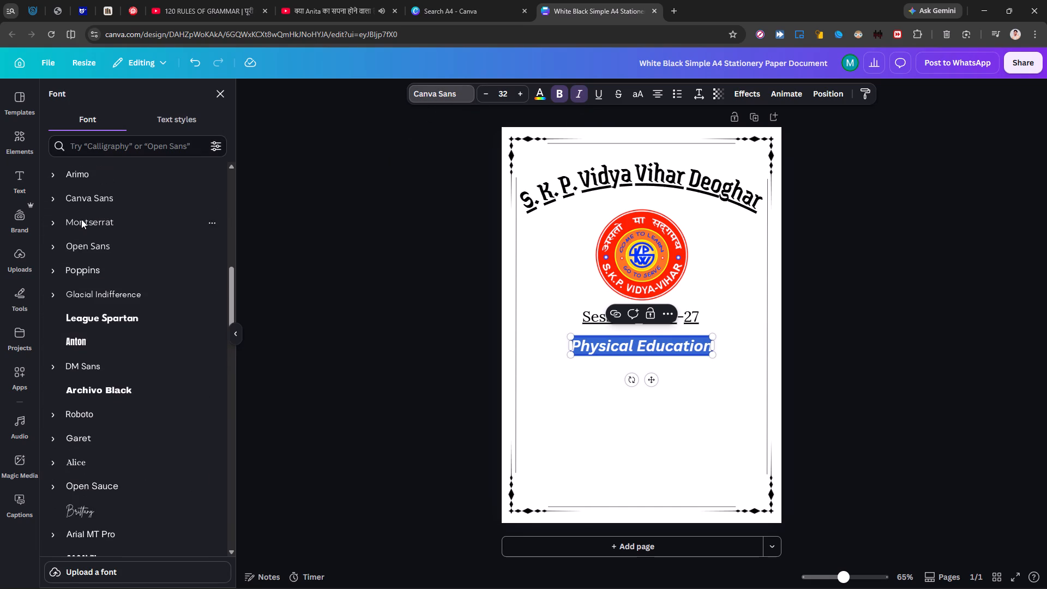
pyautogui.scroll(2, 81, 219)
pyautogui.scroll(2, 81, 332)
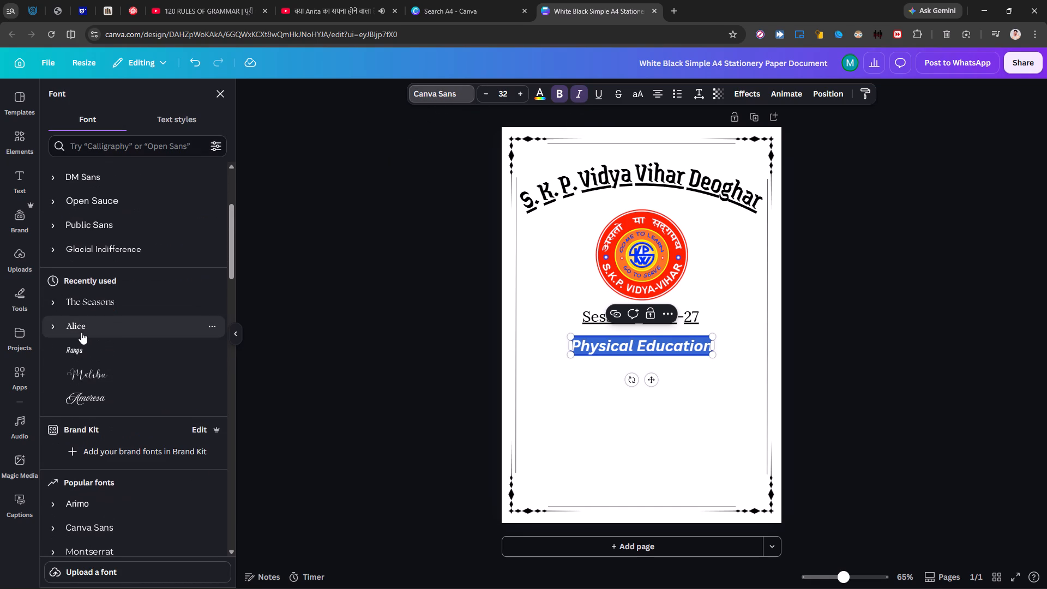
pyautogui.scroll(2, 81, 332)
pyautogui.click(86, 428)
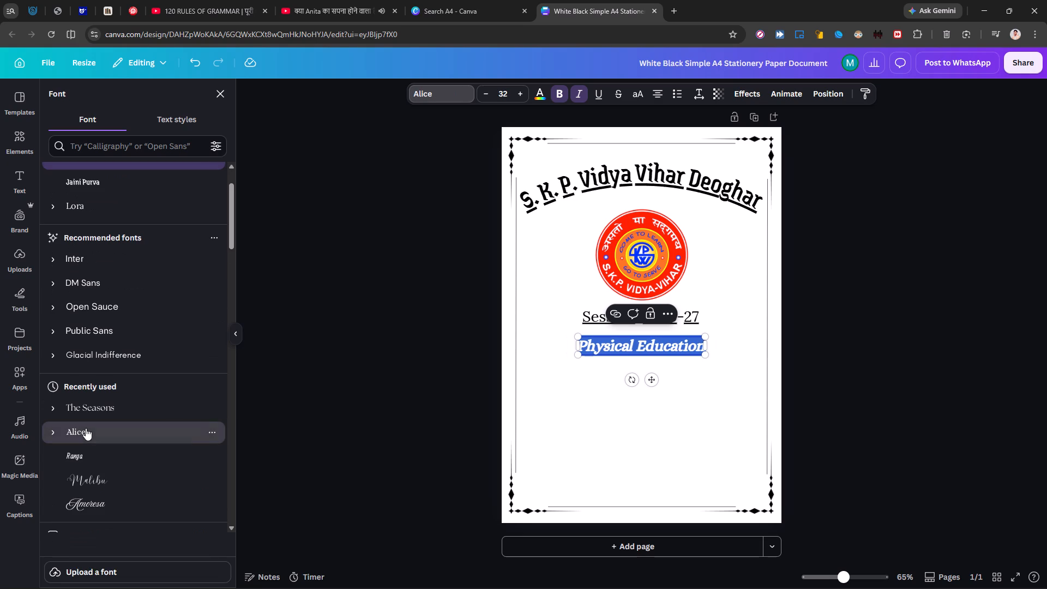
pyautogui.click(559, 93)
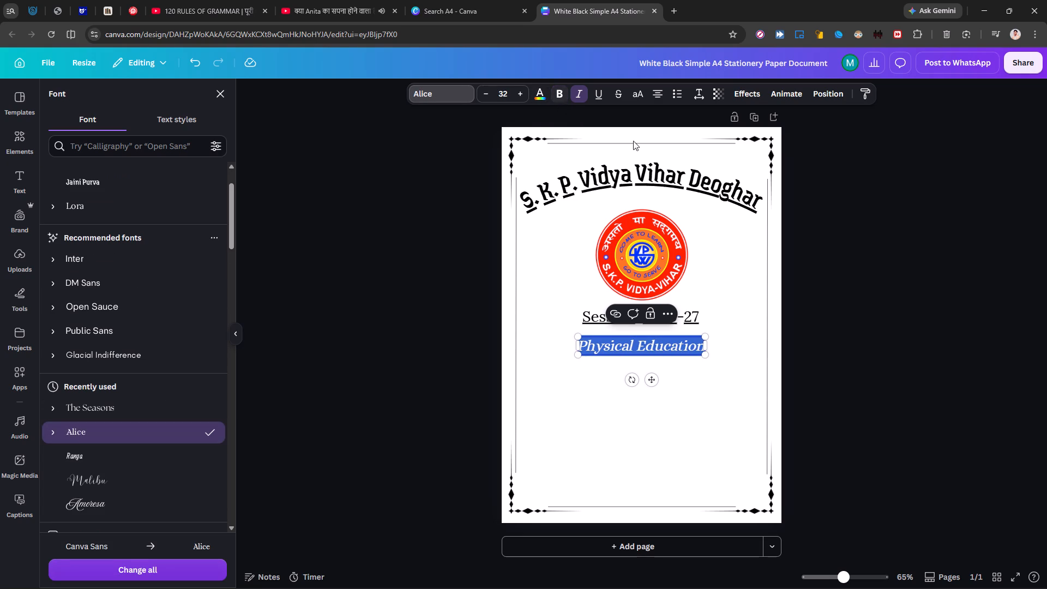
pyautogui.click(901, 242)
pyautogui.click(864, 318)
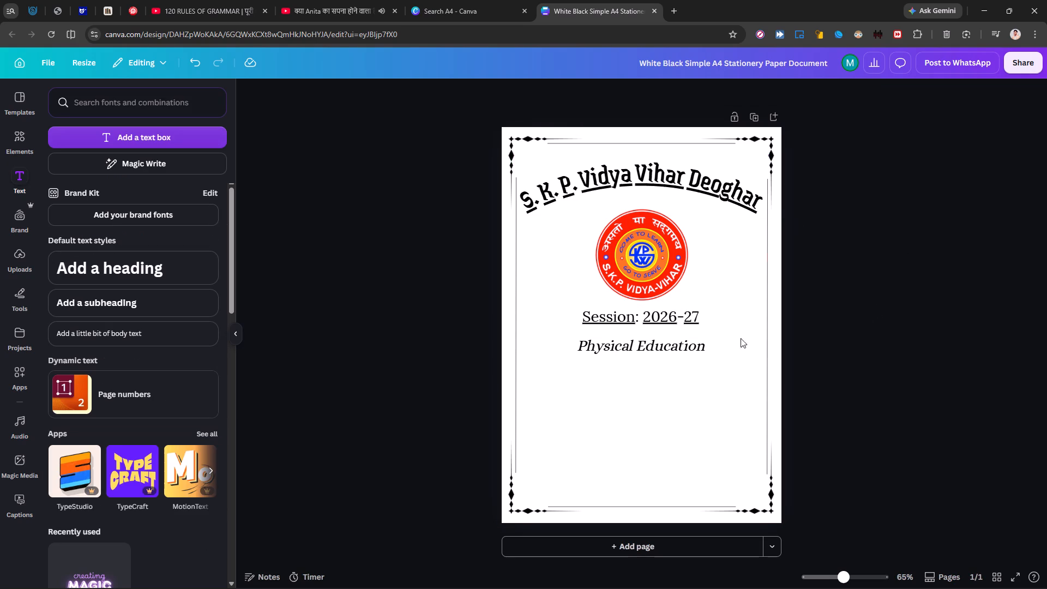
# Underline the whole "Physical Education" subheading below the session line.
pyautogui.doubleClick(637, 347)
pyautogui.tripleClick(637, 347)
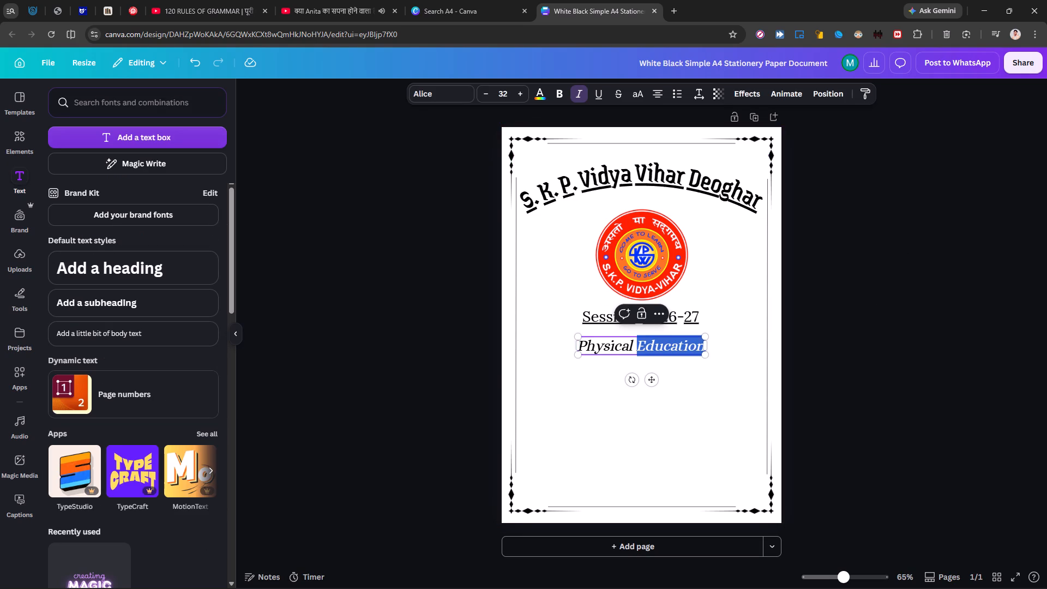
pyautogui.click(594, 97)
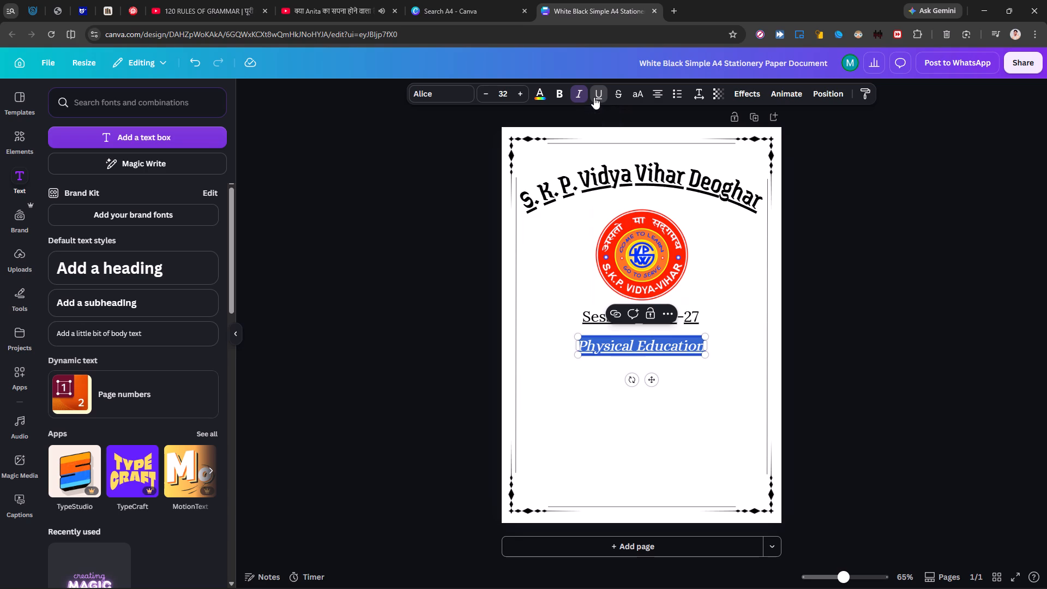
pyautogui.click(410, 237)
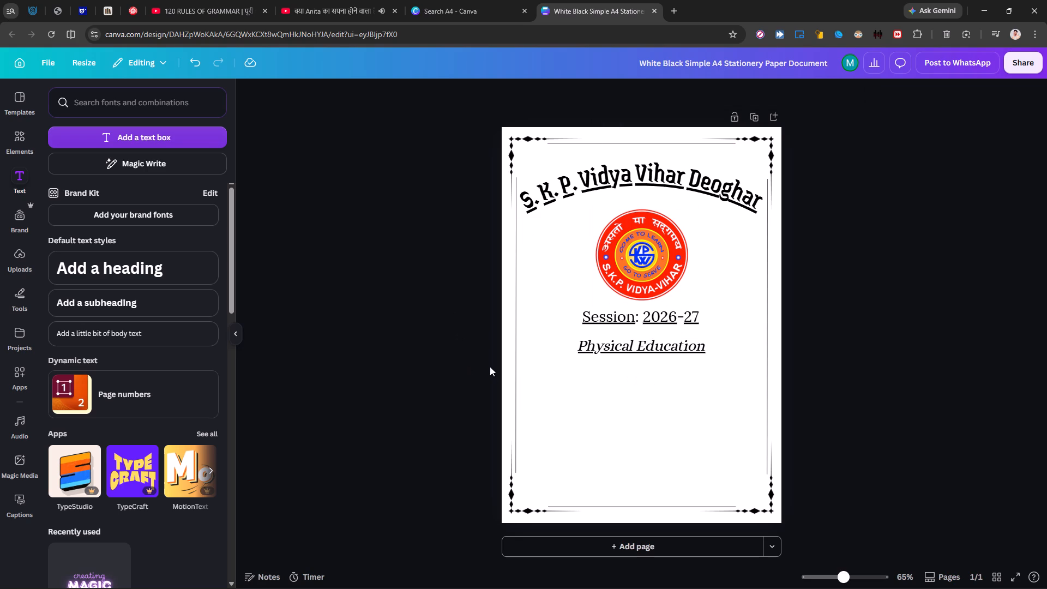
# Add a subheading text box to the page reading "Submitted By,".
pyautogui.click(110, 310)
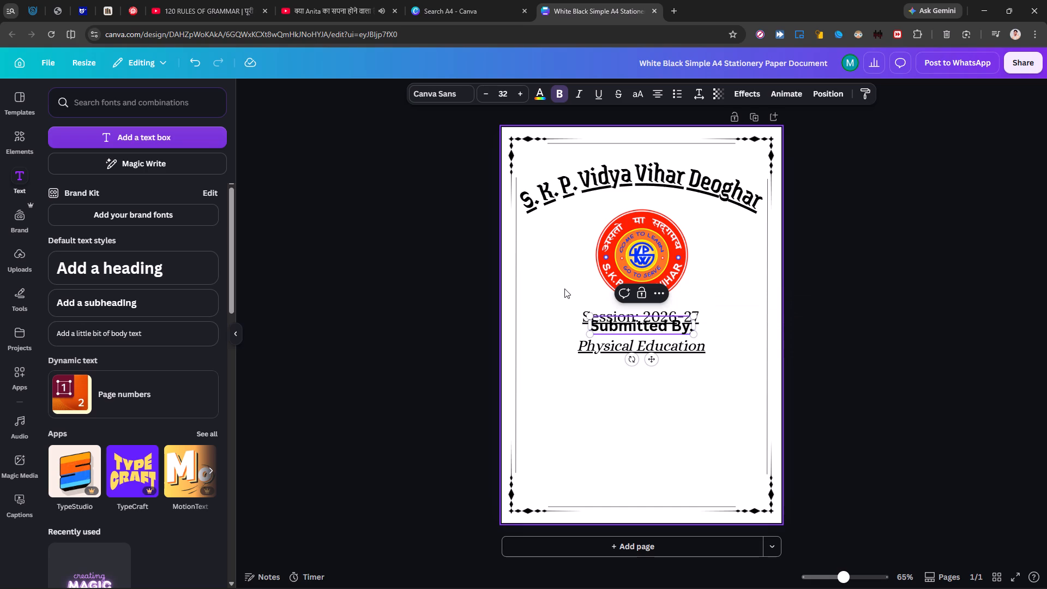
pyautogui.click(888, 338)
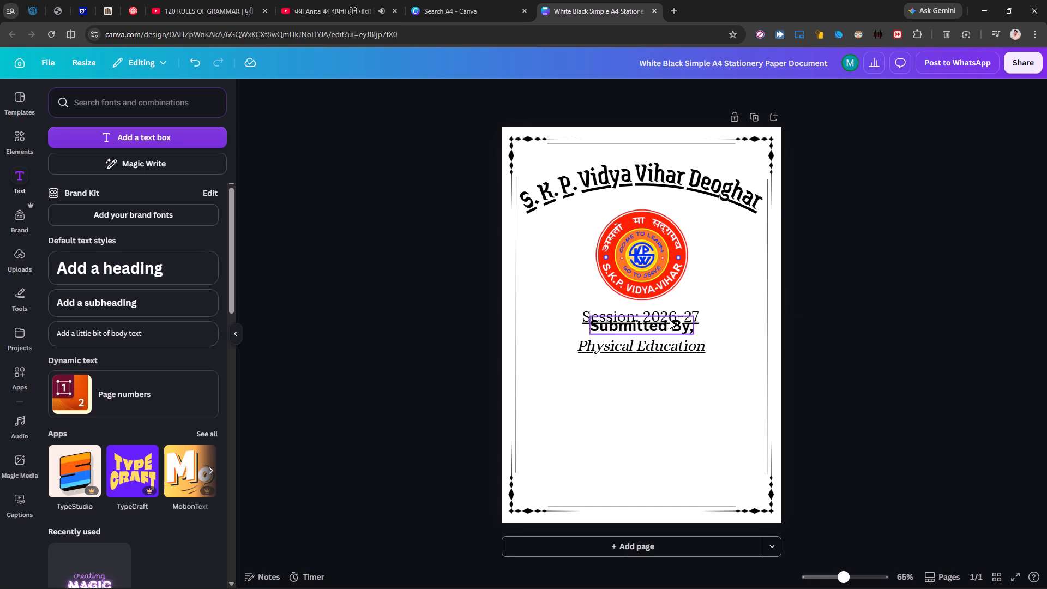
# Move the "Submitted By," text to the lower right of the page, just inside the border's vertical line.
pyautogui.moveTo(670, 320); pyautogui.dragTo(736, 429)
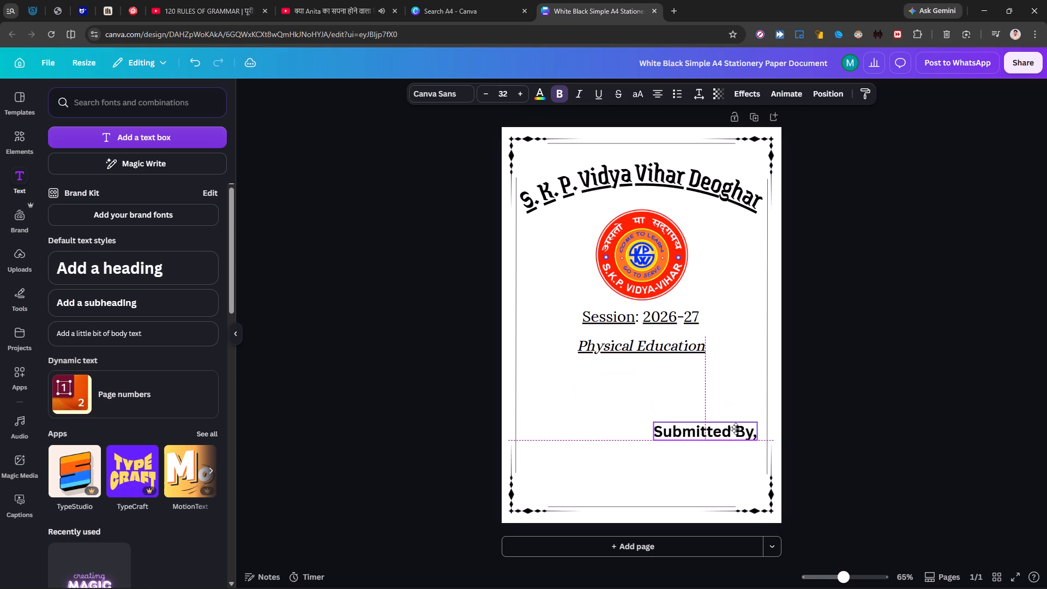
pyautogui.moveTo(736, 429); pyautogui.dragTo(742, 431)
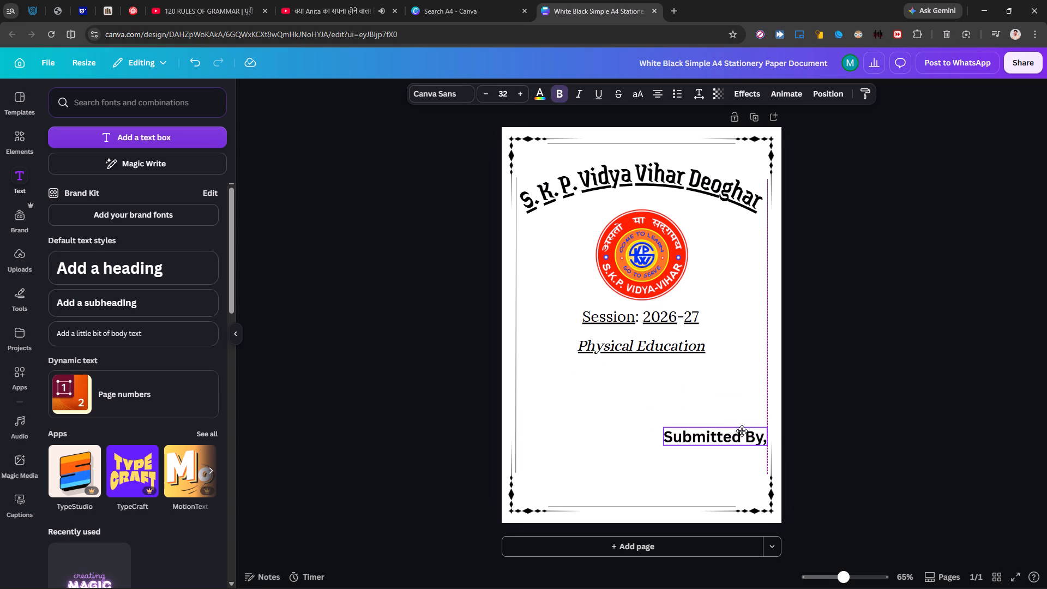
pyautogui.moveTo(742, 431); pyautogui.dragTo(737, 432)
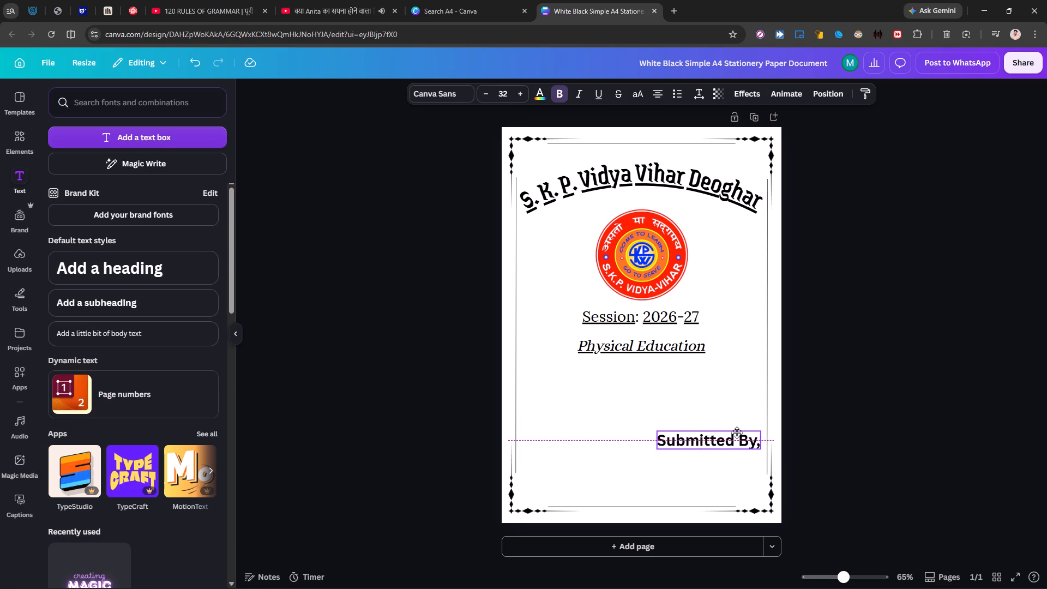
pyautogui.moveTo(737, 432); pyautogui.dragTo(735, 432)
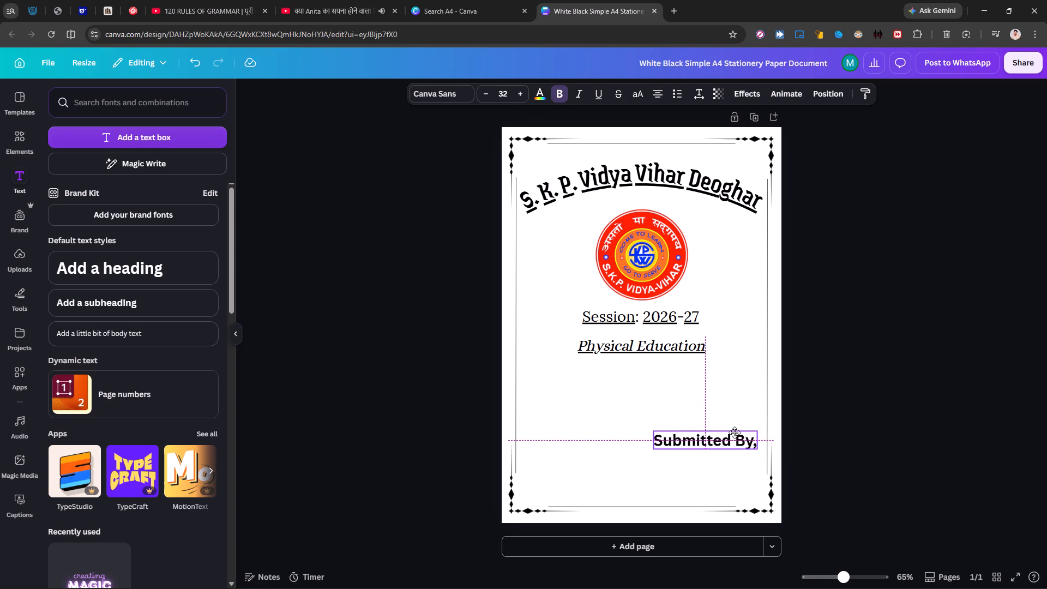
pyautogui.moveTo(735, 432); pyautogui.dragTo(737, 432)
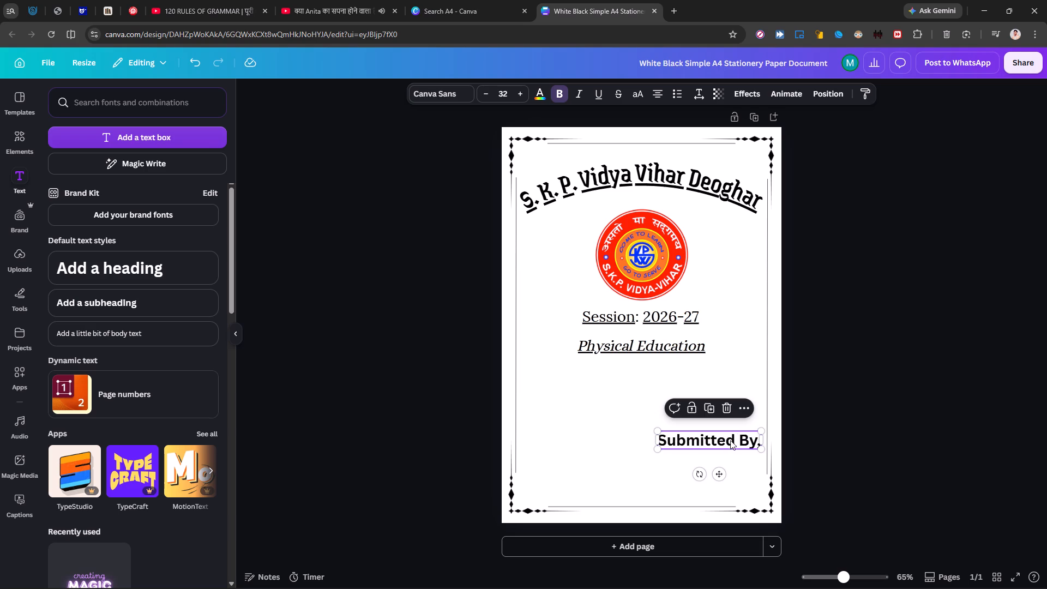
# Remove the bold formatting from the "Submitted By," text.
pyautogui.tripleClick(727, 442)
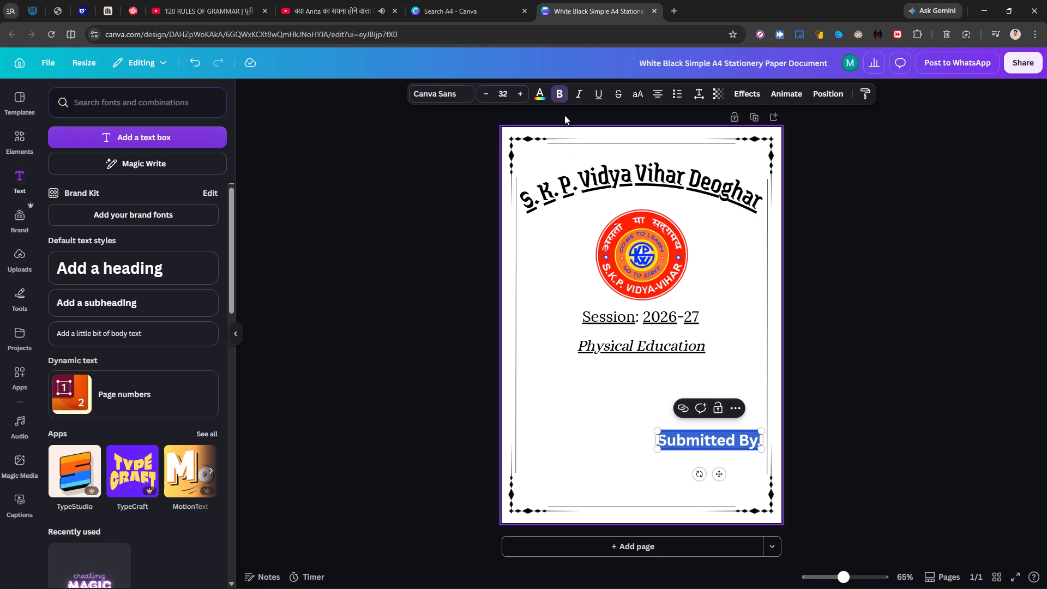
pyautogui.click(559, 100)
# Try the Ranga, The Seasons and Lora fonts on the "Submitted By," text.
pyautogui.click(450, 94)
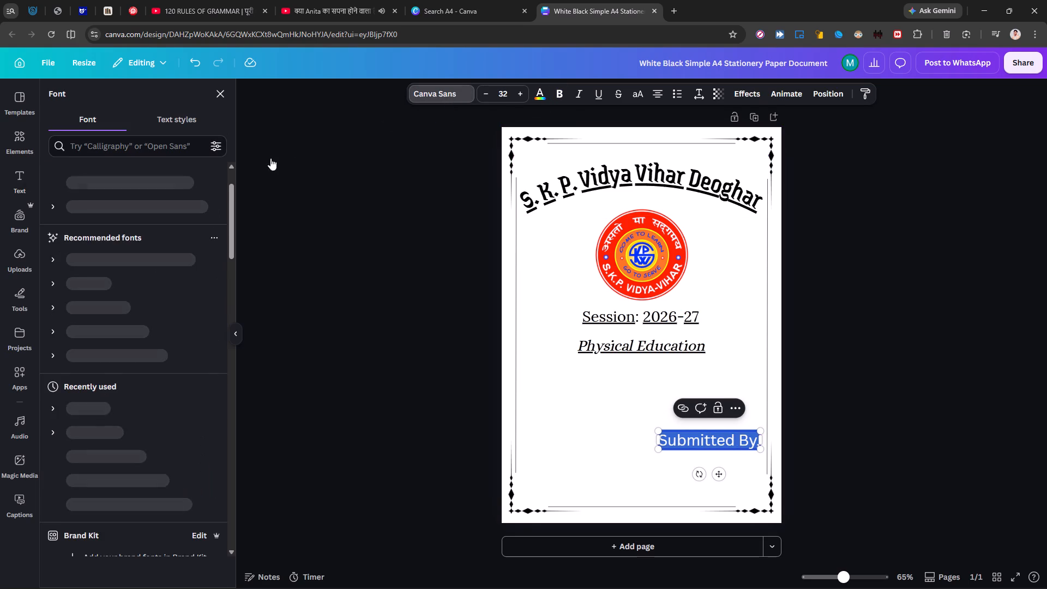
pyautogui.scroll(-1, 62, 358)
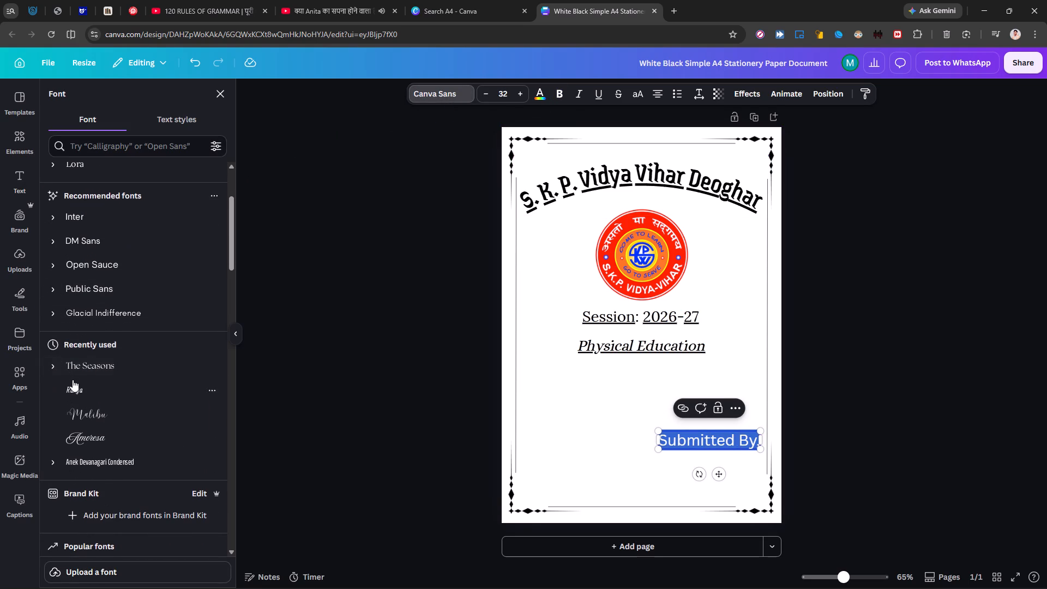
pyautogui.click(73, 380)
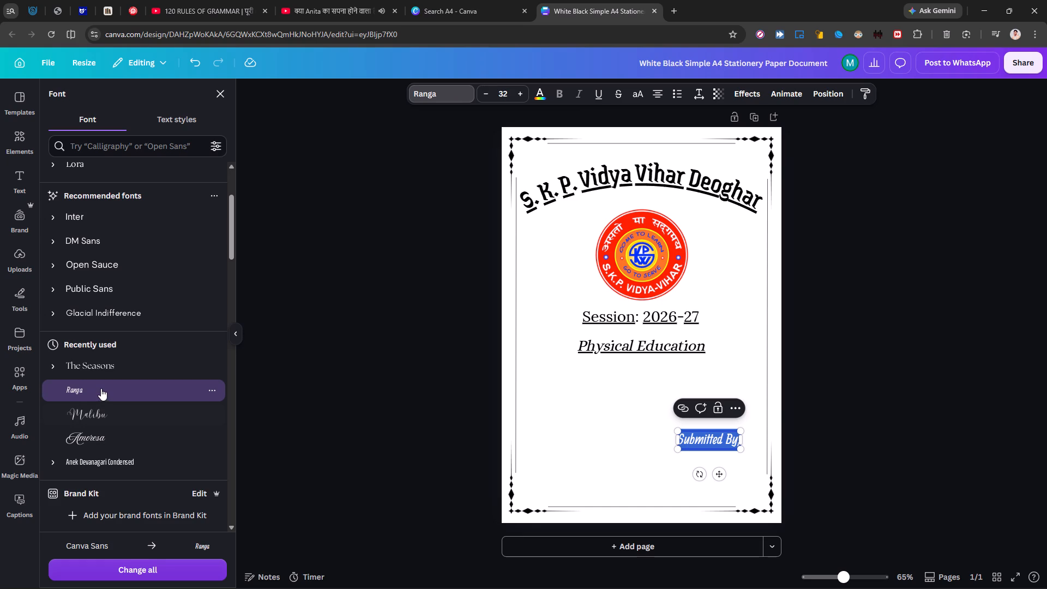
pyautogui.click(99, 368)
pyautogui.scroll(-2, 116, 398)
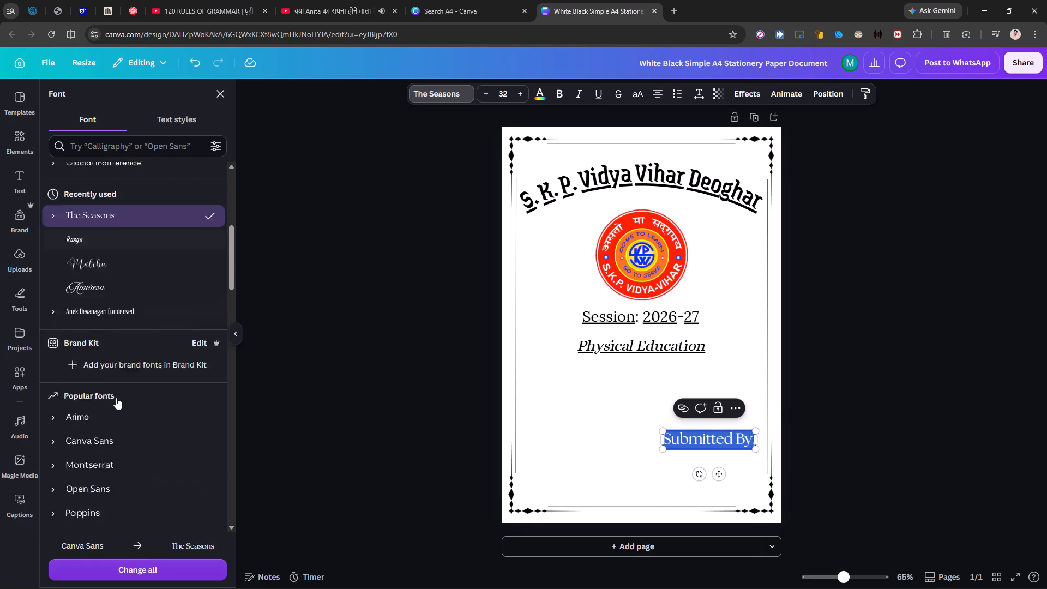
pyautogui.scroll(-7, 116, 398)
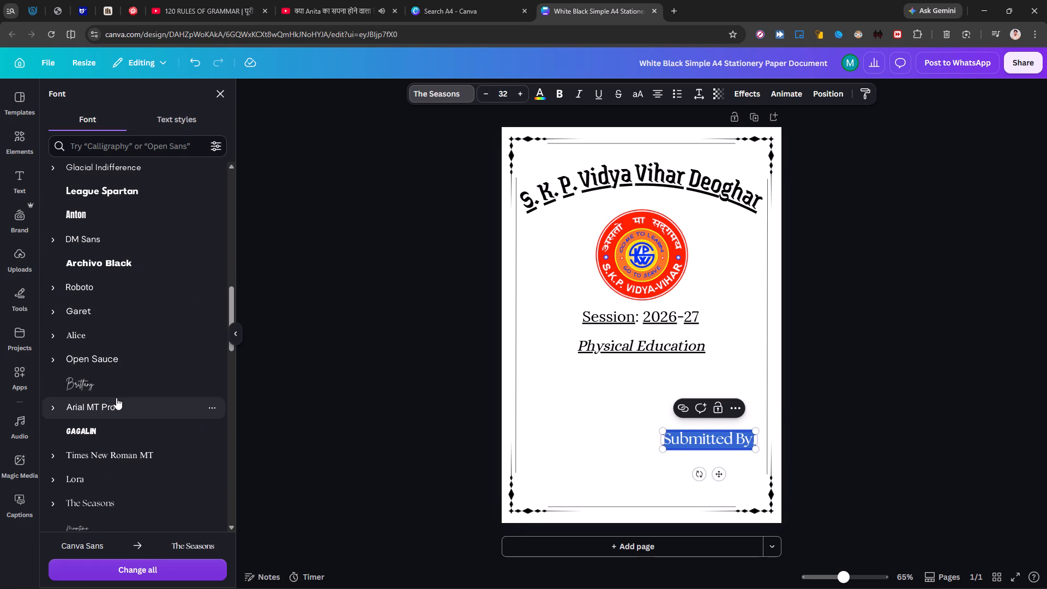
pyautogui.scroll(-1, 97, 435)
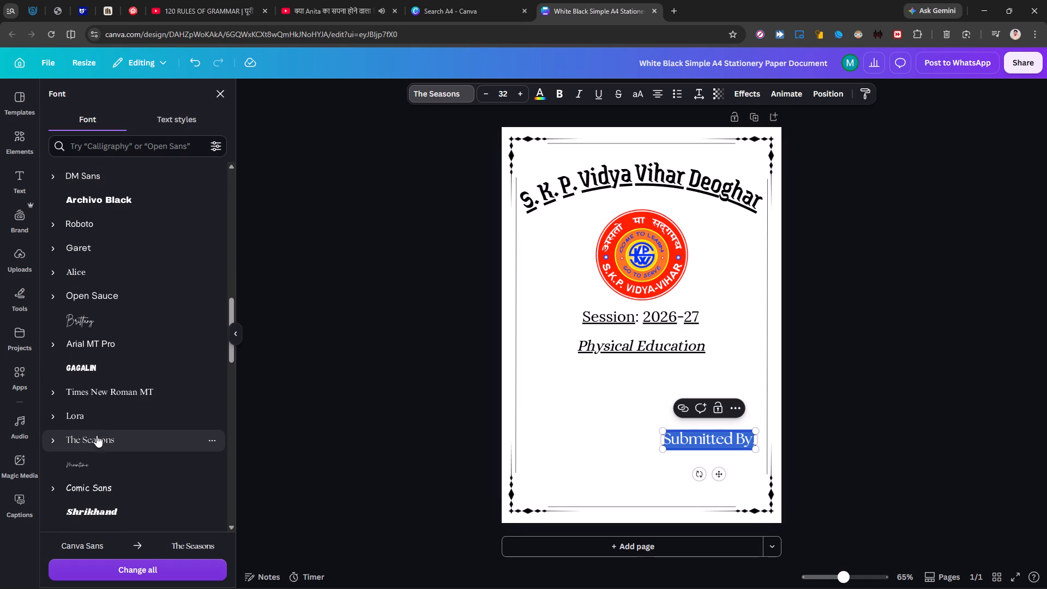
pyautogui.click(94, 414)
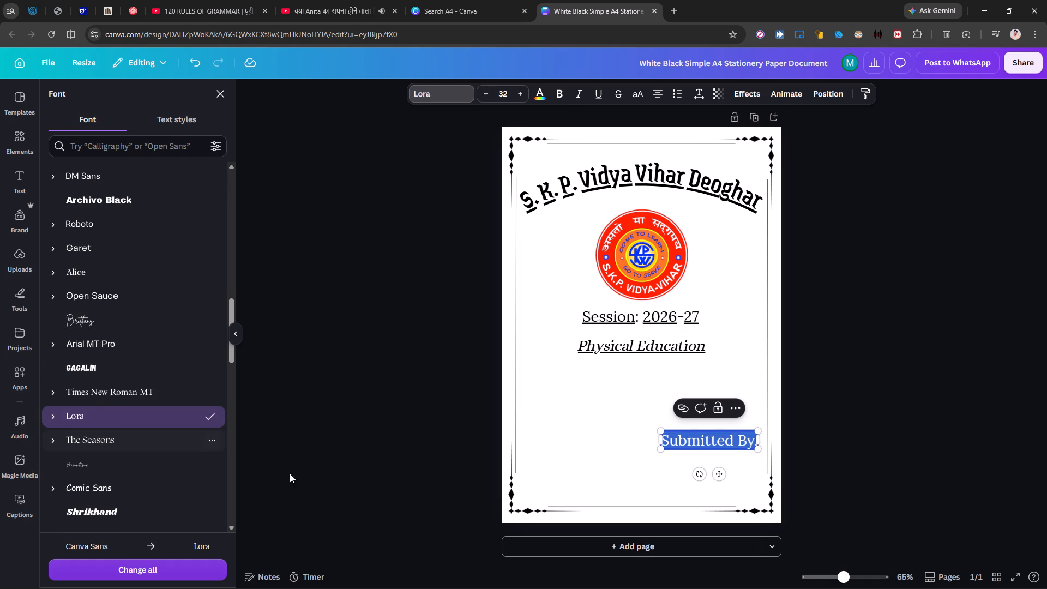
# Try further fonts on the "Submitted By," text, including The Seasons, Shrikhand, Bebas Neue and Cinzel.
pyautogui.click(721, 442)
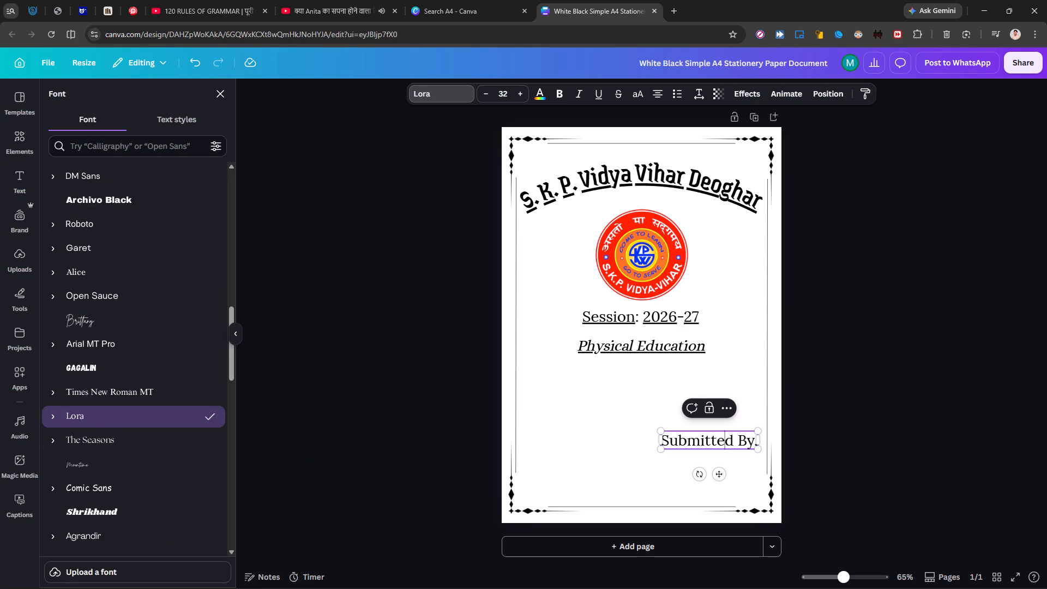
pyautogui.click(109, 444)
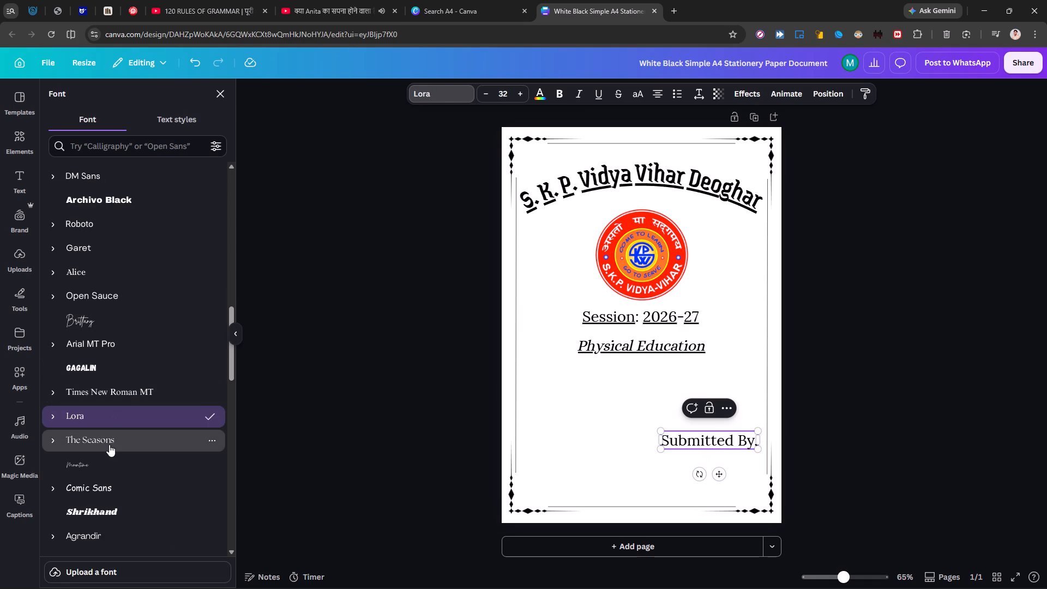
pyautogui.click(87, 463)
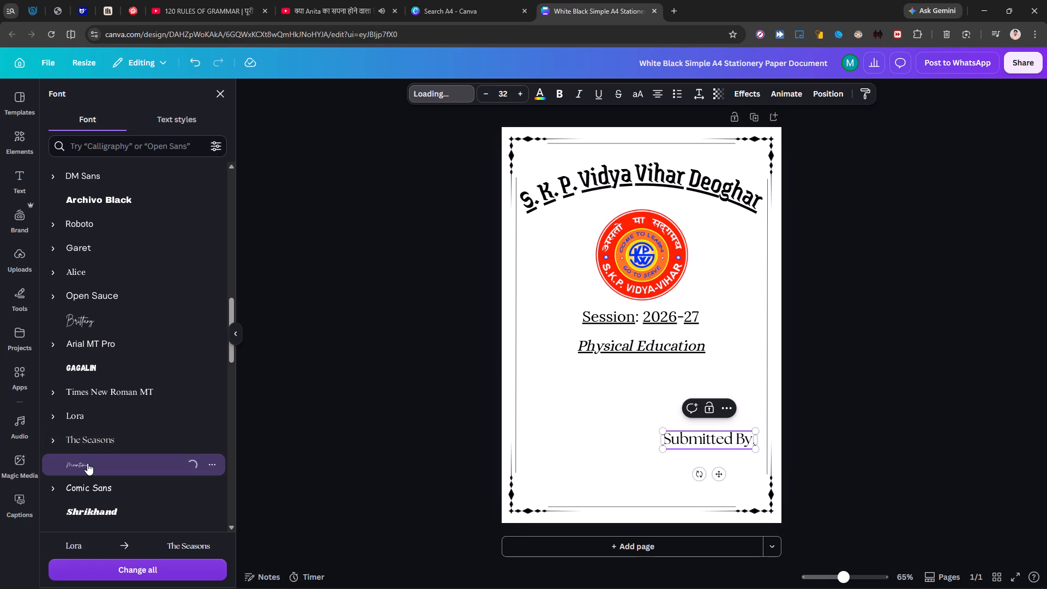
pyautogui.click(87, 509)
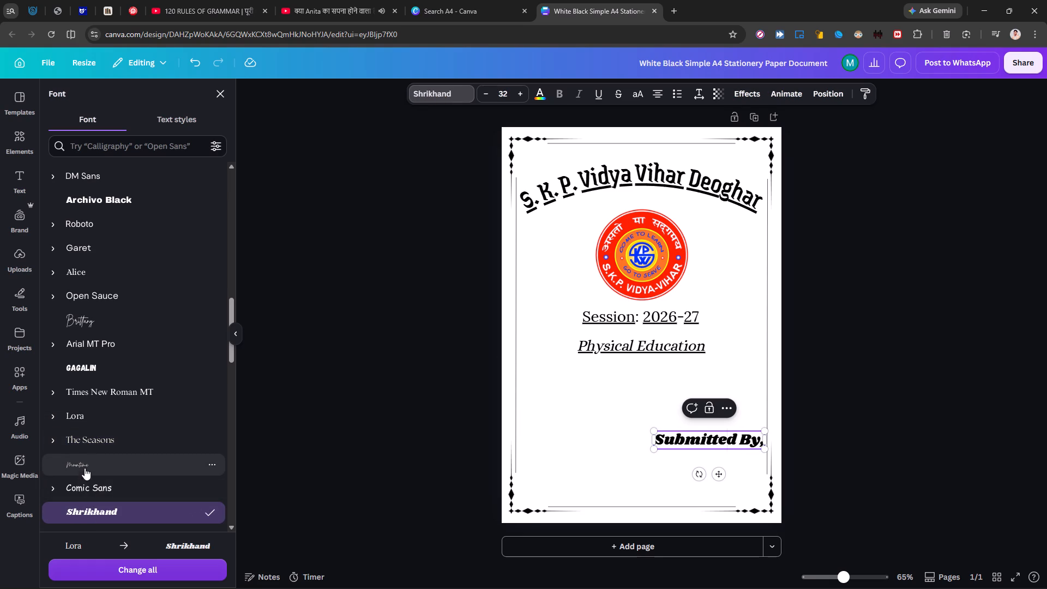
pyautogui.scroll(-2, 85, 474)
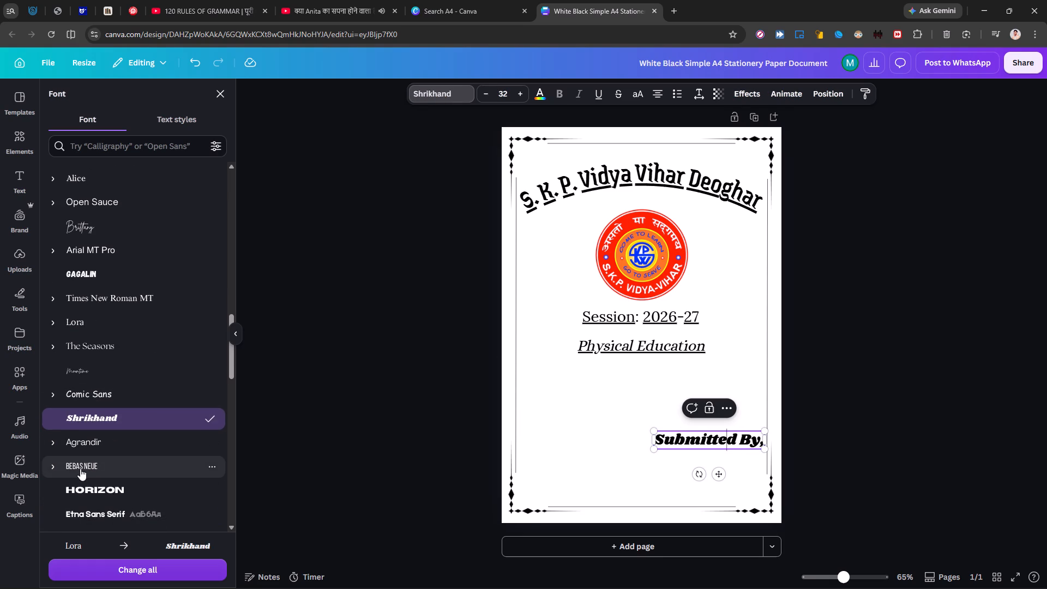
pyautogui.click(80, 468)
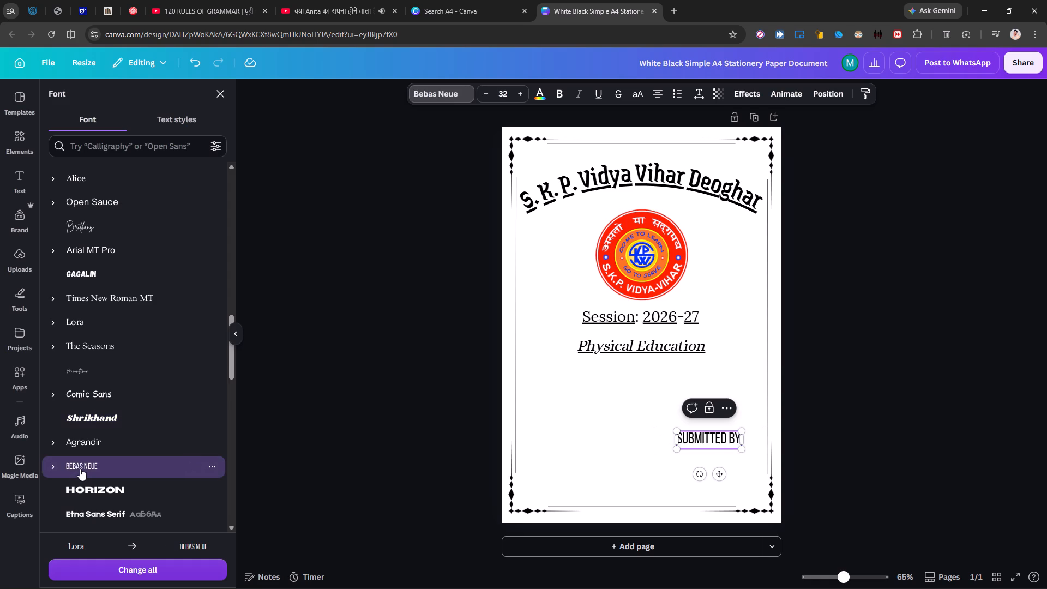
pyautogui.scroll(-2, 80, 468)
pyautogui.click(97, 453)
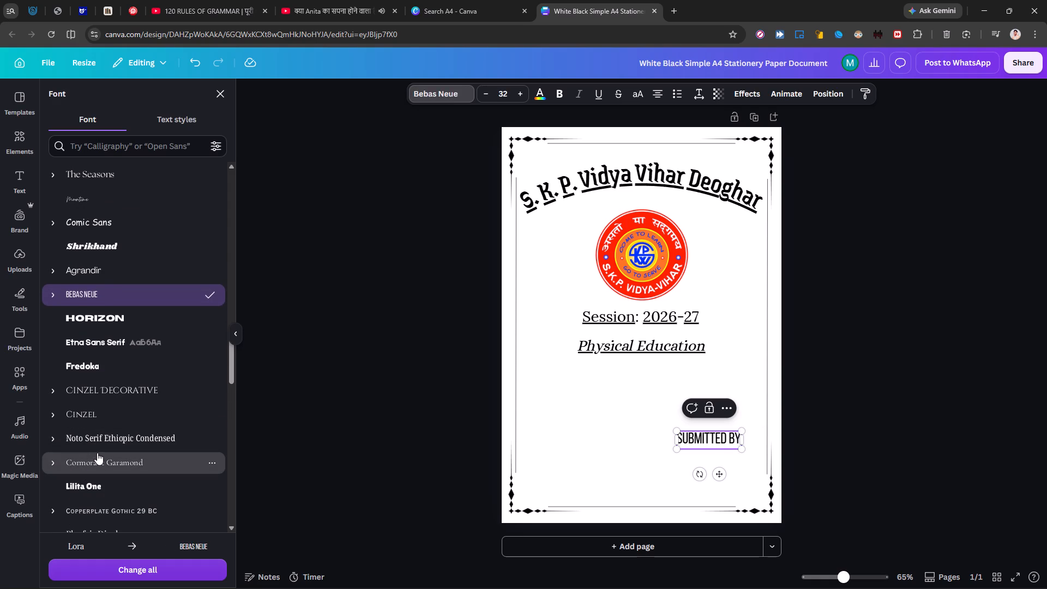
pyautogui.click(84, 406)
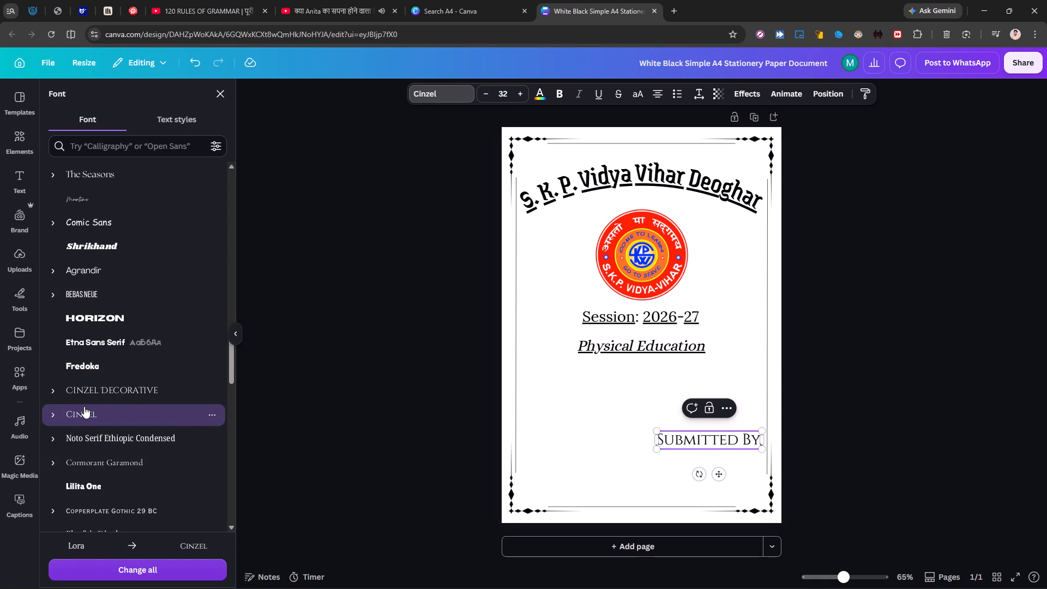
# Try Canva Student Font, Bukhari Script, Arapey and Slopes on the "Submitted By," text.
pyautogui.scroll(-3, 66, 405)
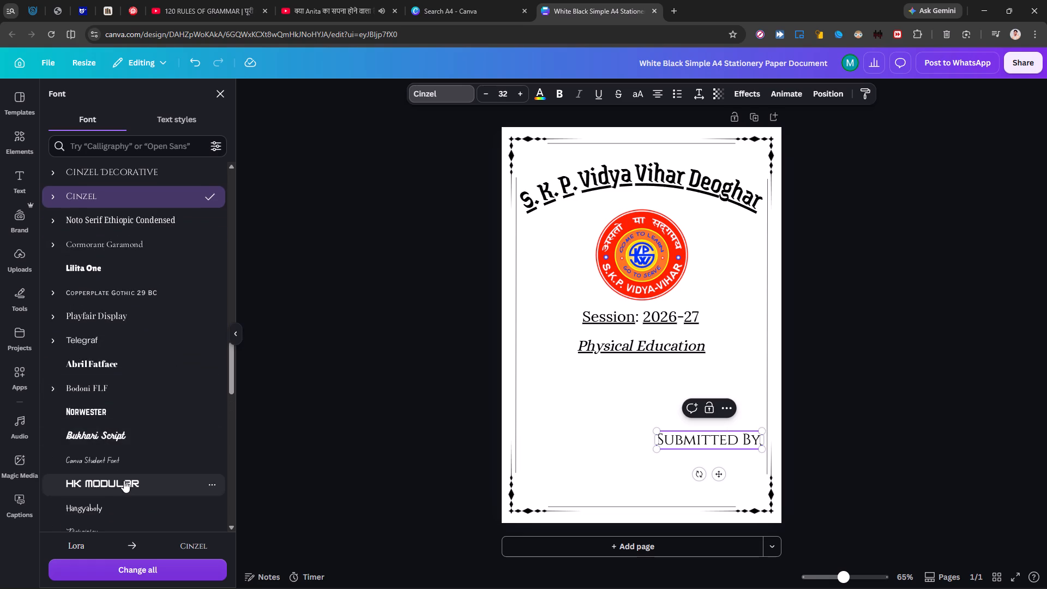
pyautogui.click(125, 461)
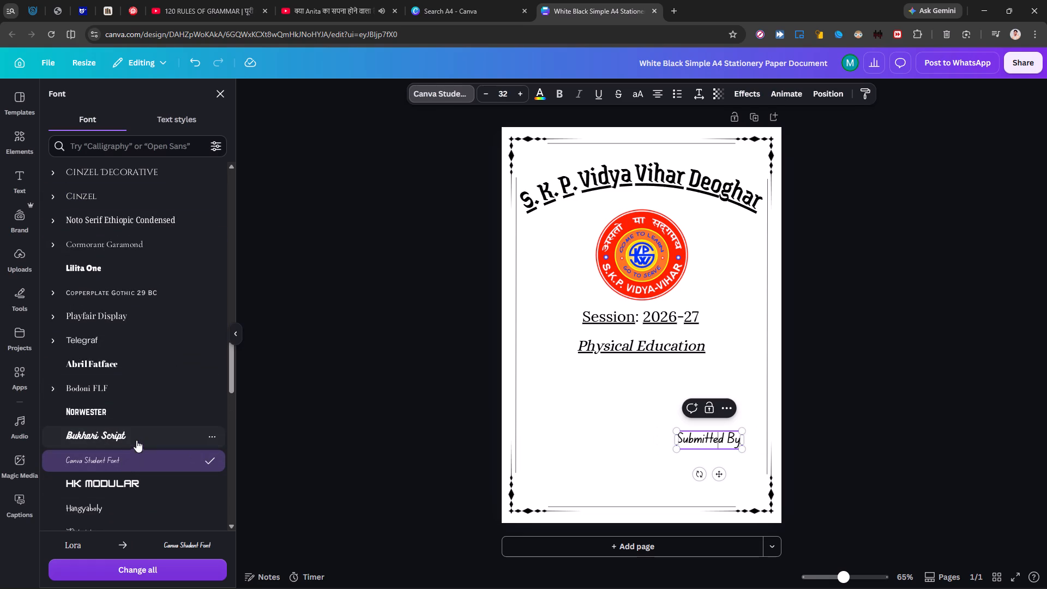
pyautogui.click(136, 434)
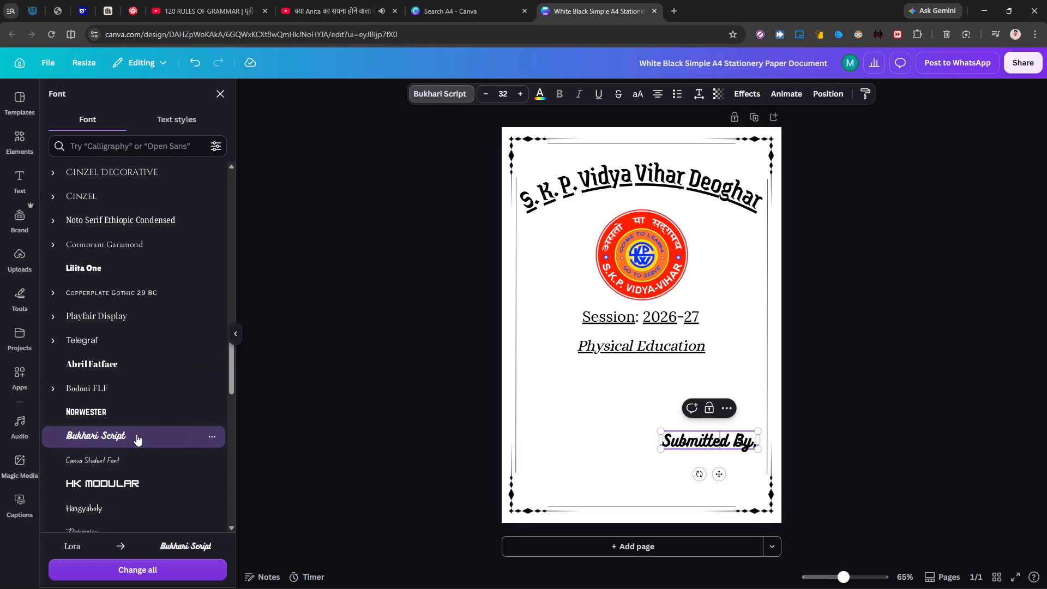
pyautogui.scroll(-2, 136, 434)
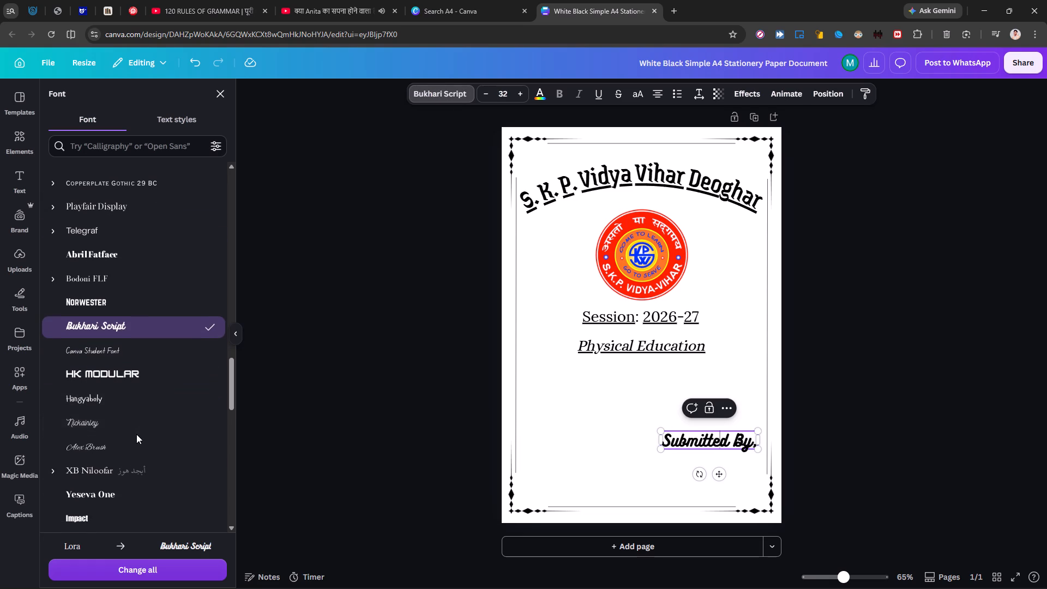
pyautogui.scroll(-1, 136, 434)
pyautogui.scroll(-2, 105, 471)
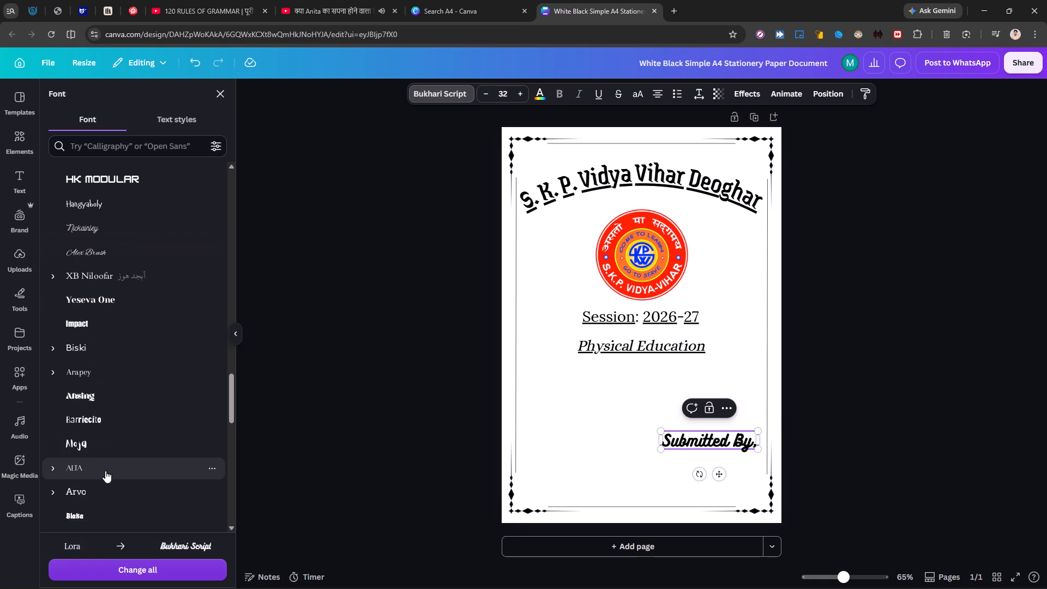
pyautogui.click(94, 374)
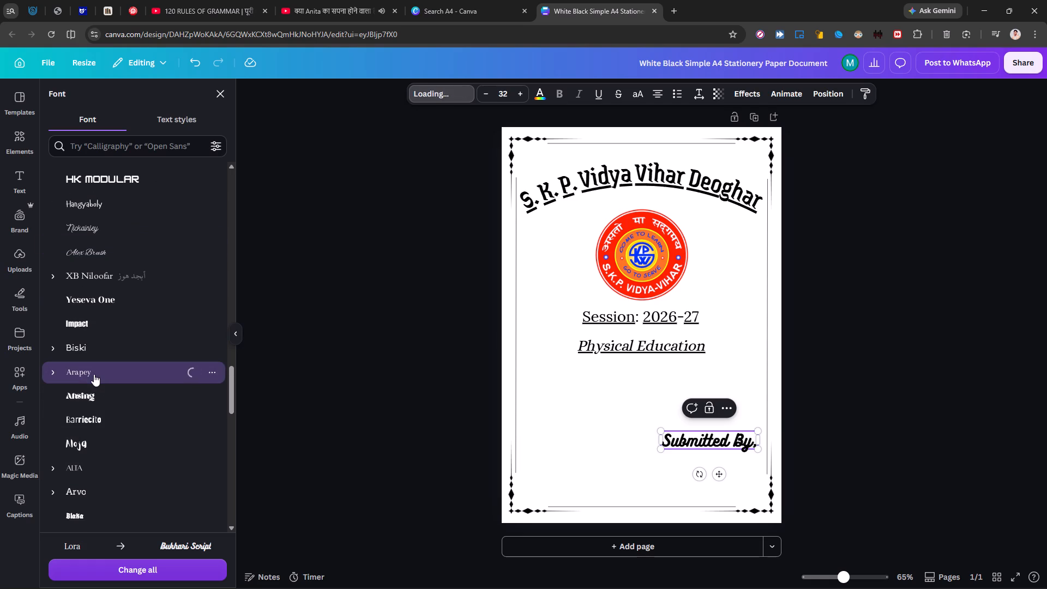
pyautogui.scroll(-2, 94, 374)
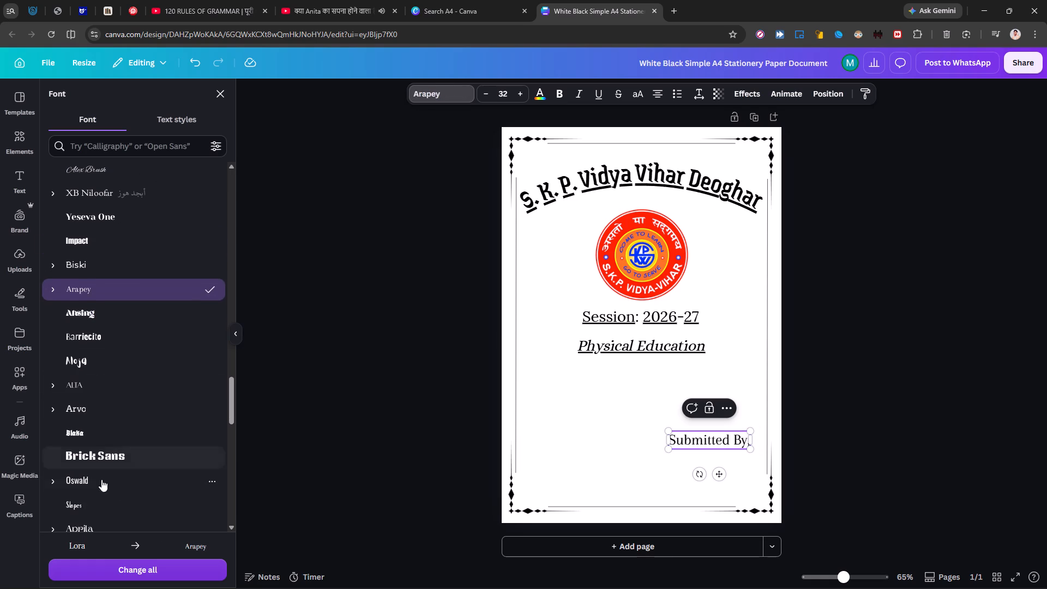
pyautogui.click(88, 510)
# Set the "Submitted By," text's font to Aprila.
pyautogui.scroll(-1, 88, 510)
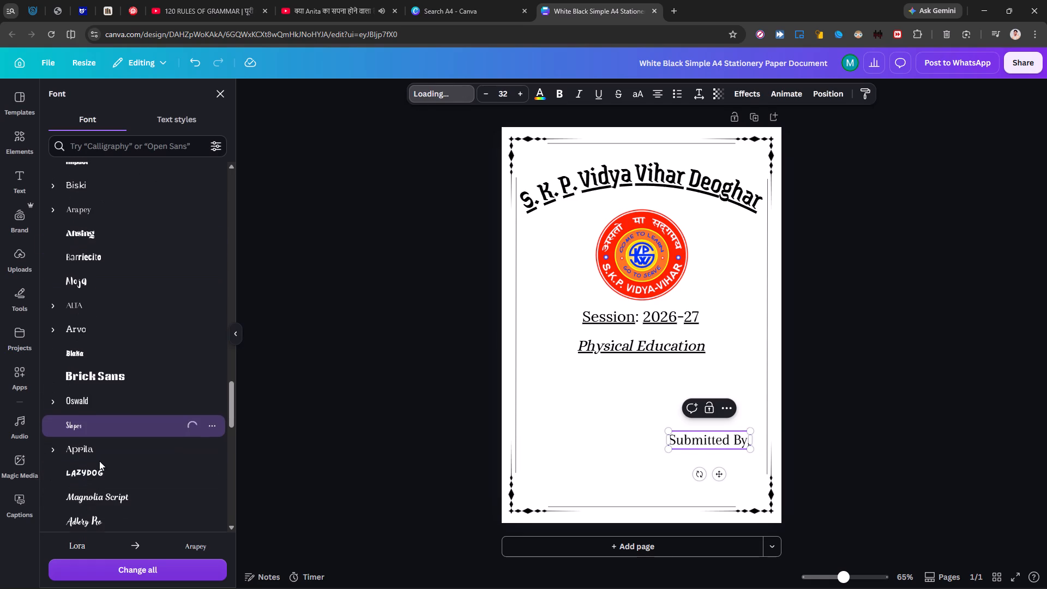
pyautogui.click(111, 446)
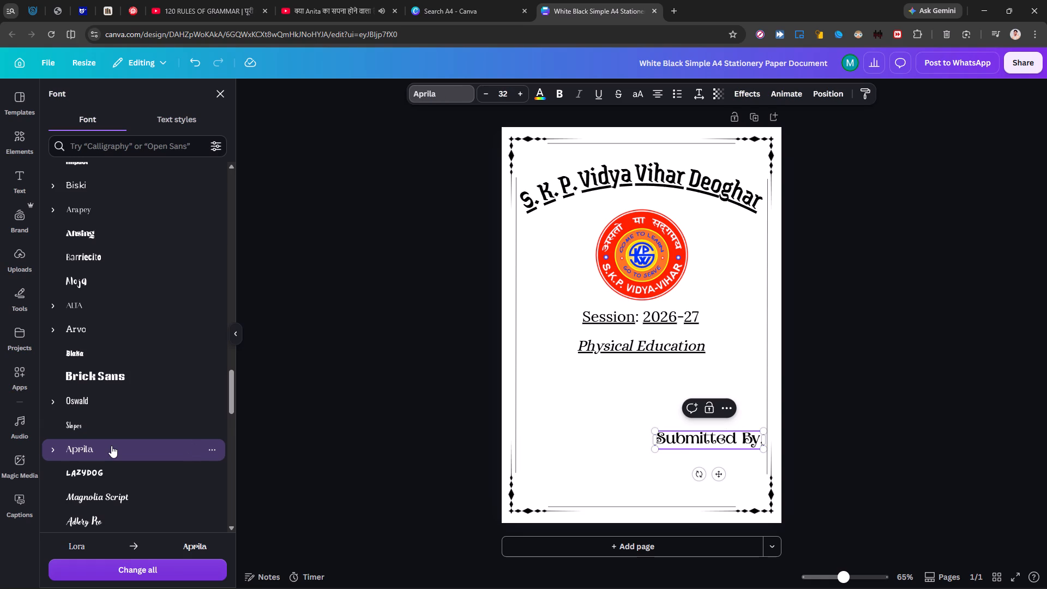
# Set the "Submitted By," text's font to Magnolia Script.
pyautogui.click(106, 501)
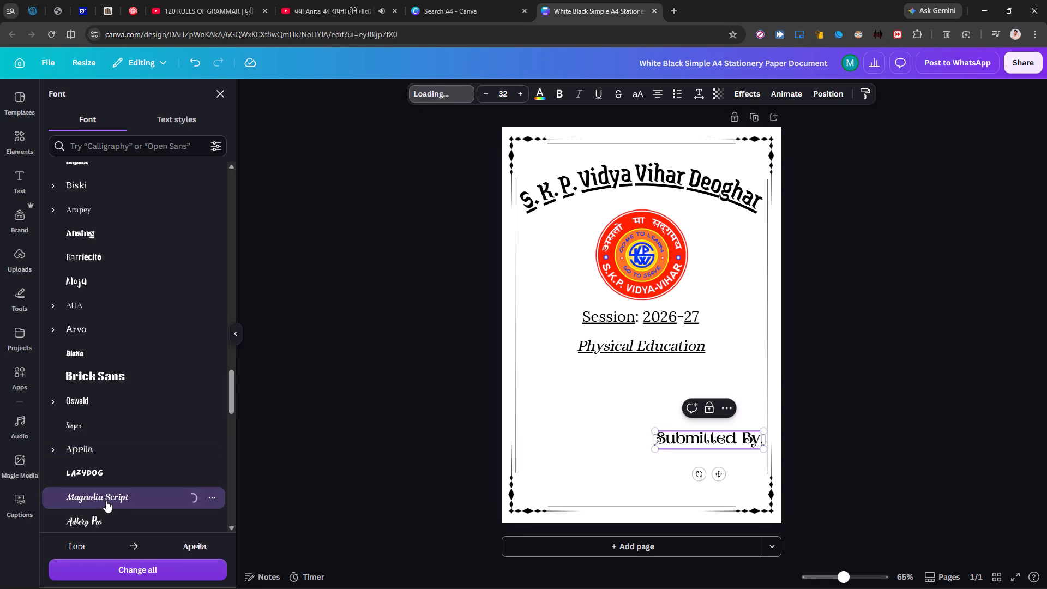
pyautogui.click(474, 380)
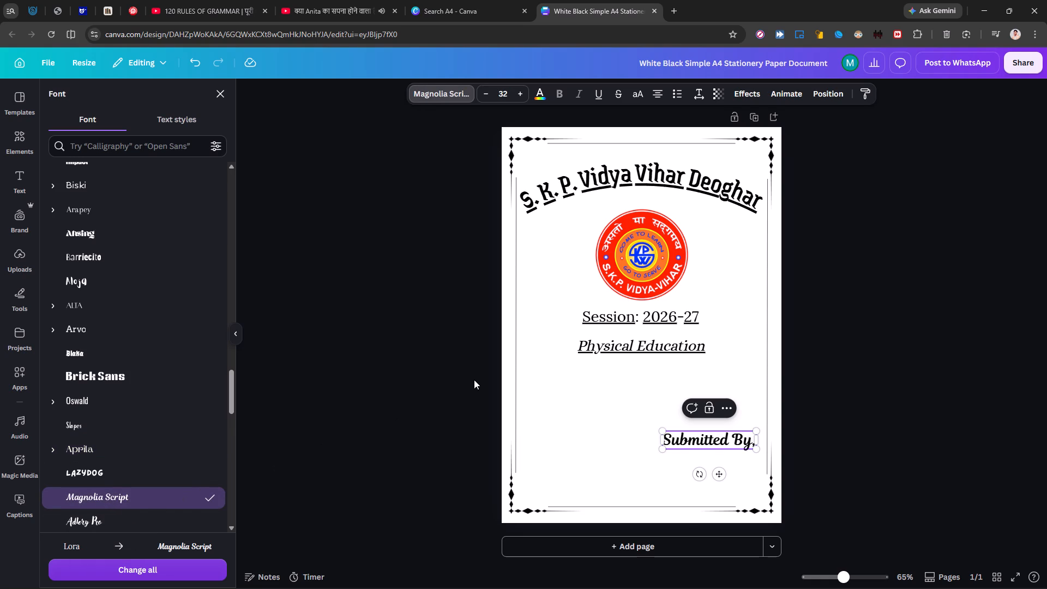
pyautogui.click(841, 428)
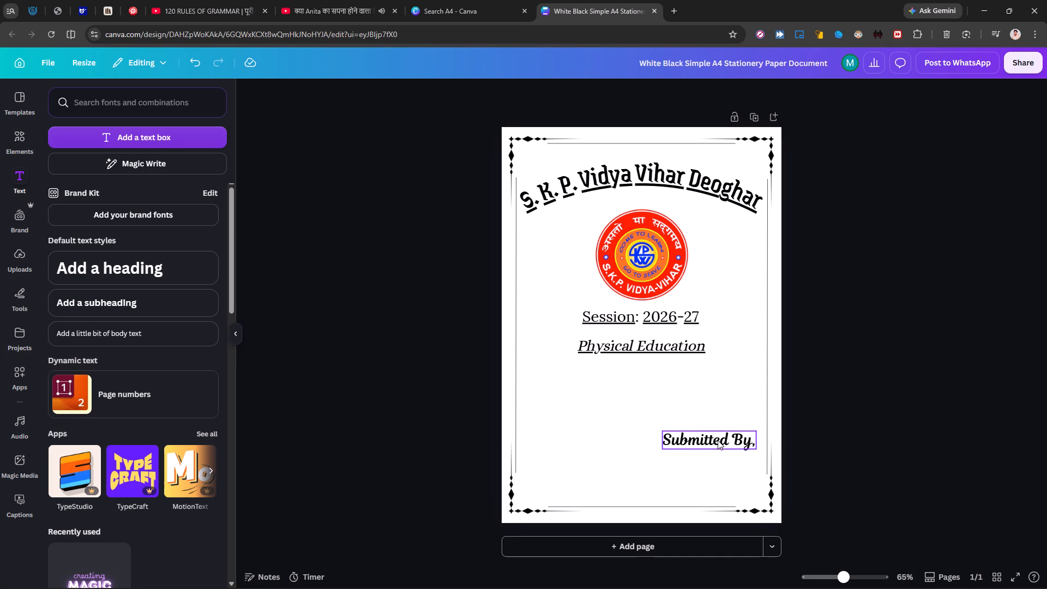
# Duplicate the "Submitted By," text and move the copy horizontally to the left side of the page.
pyautogui.click(700, 438)
pyautogui.hotkey('ctrl', 'c')
pyautogui.hotkey('ctrl', 'v')
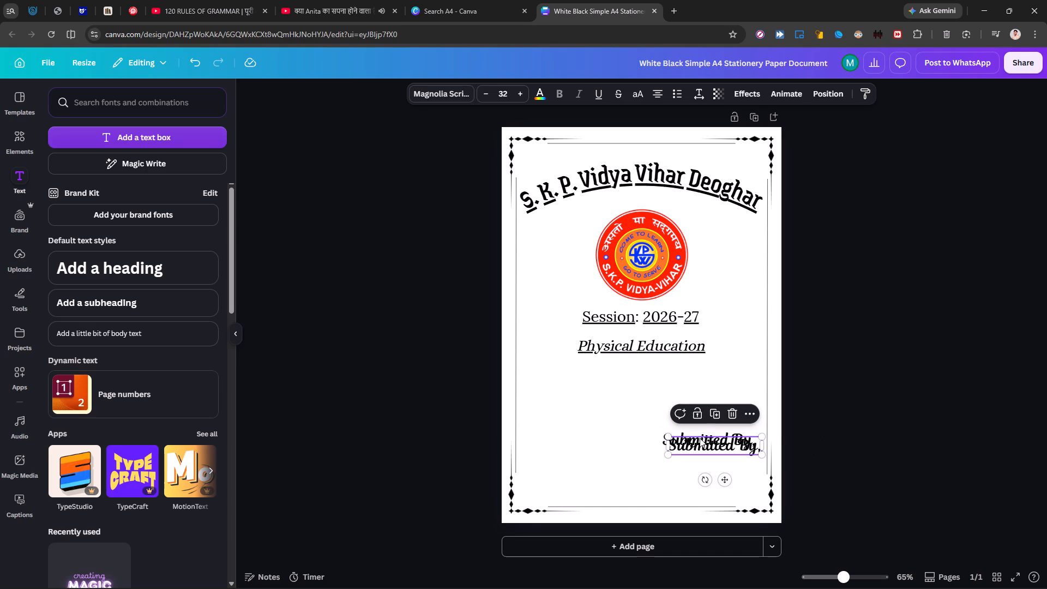
pyautogui.press('Left')
pyautogui.press('Left')
pyautogui.press('Left')
pyautogui.press('Left')
pyautogui.press('Left')
pyautogui.press('Left')
pyautogui.press('Left')
pyautogui.press('Left')
pyautogui.press('Left')
pyautogui.press('Left')
pyautogui.press('Left')
pyautogui.press('Left')
pyautogui.press('Left')
pyautogui.press('Left')
pyautogui.press('Left')
pyautogui.press('Left')
pyautogui.press('Left')
pyautogui.press('Left')
pyautogui.press('Left')
pyautogui.press('Left')
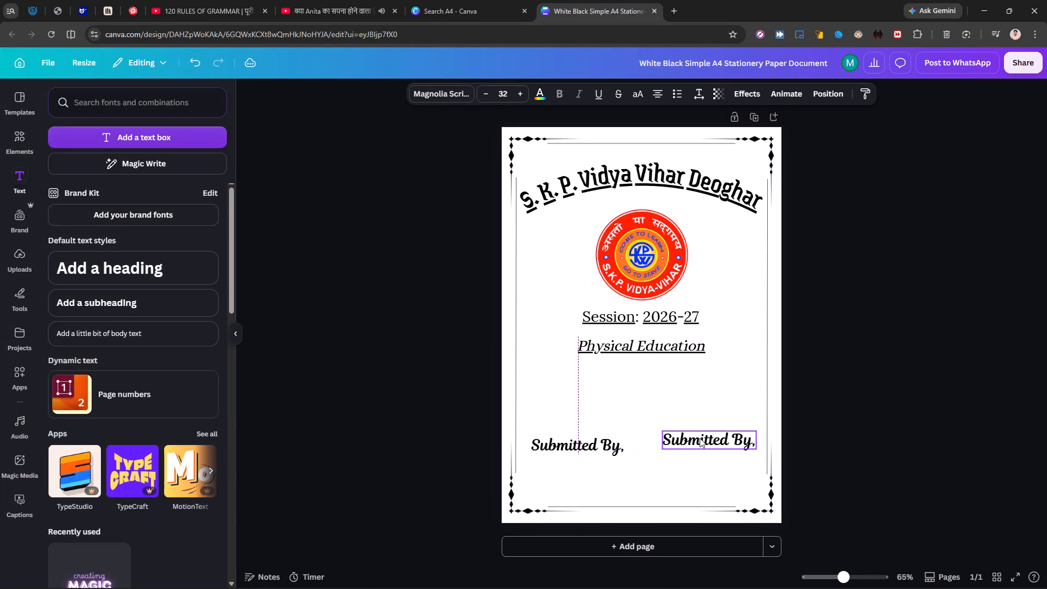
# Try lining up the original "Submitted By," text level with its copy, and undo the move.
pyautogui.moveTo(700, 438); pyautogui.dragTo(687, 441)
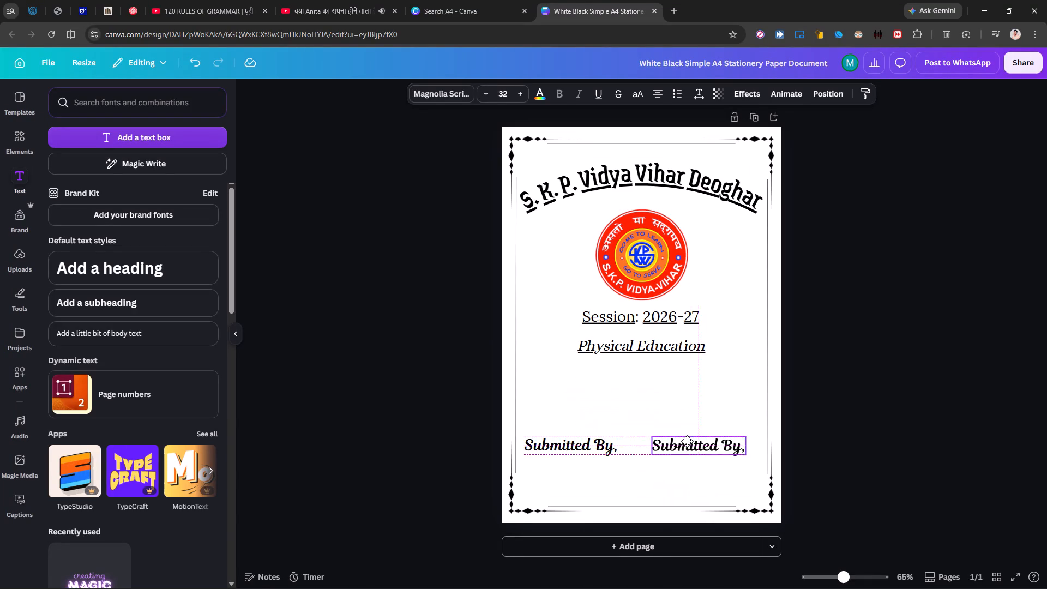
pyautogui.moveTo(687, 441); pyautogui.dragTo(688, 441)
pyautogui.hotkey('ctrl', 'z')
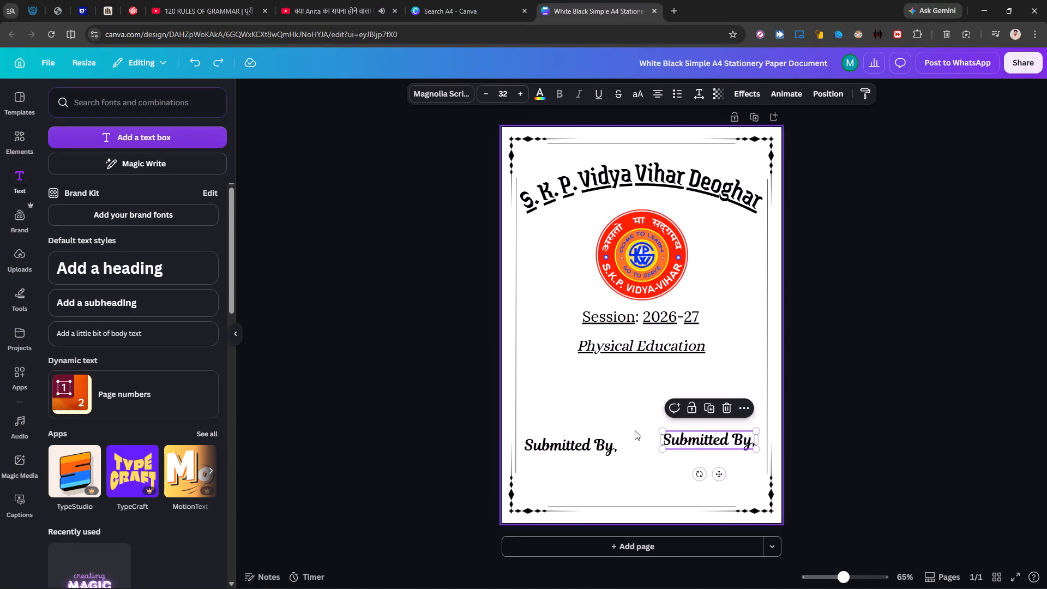
# Move the copied "Submitted By," text up to just below the Physical Education line, near the page's left border.
pyautogui.click(595, 436)
pyautogui.moveTo(583, 448); pyautogui.dragTo(585, 393)
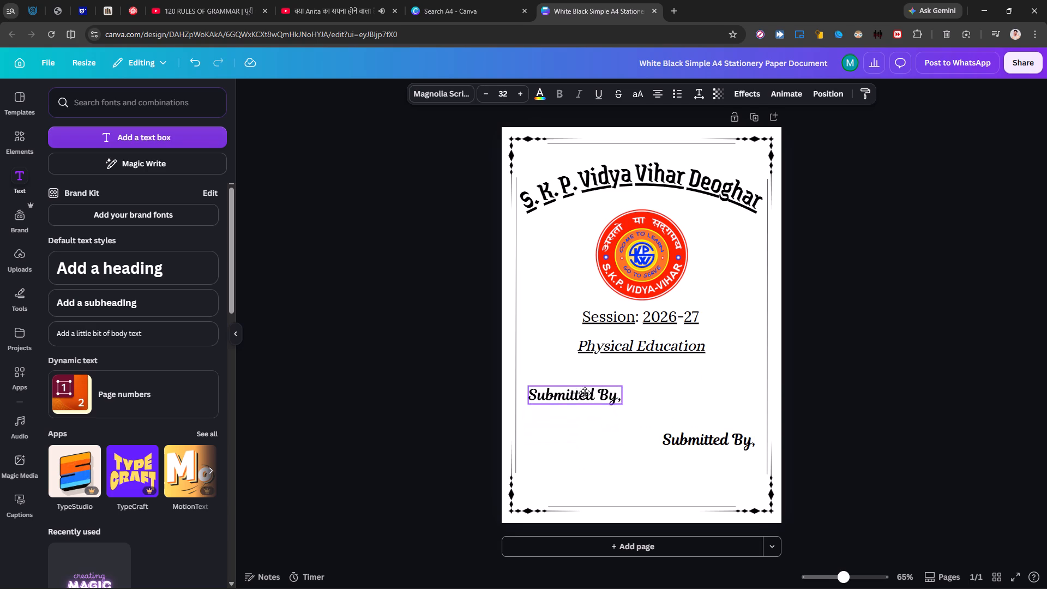
pyautogui.moveTo(585, 393); pyautogui.dragTo(582, 382)
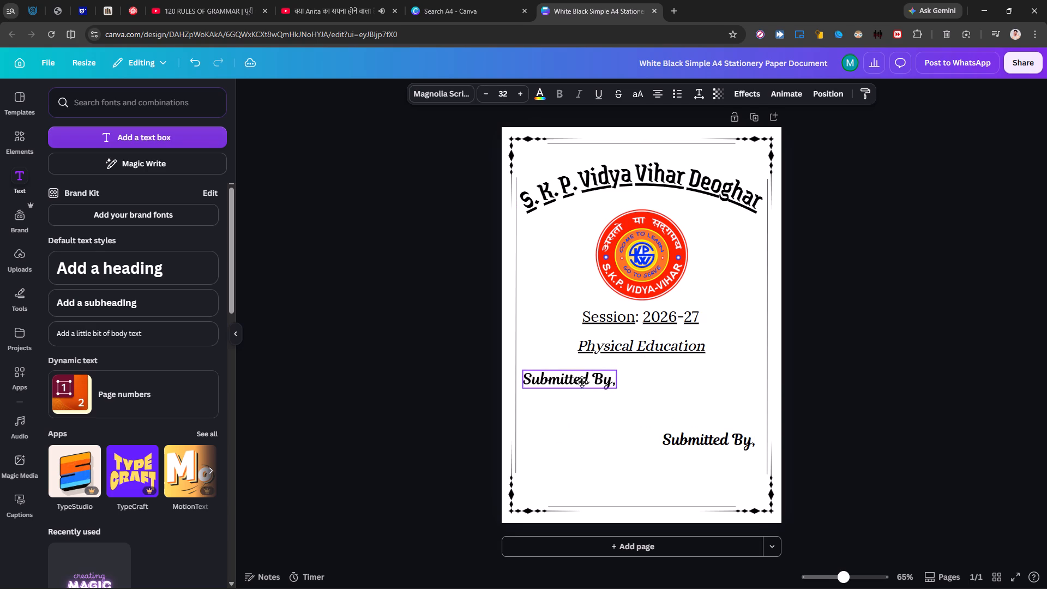
pyautogui.moveTo(582, 382); pyautogui.dragTo(582, 380)
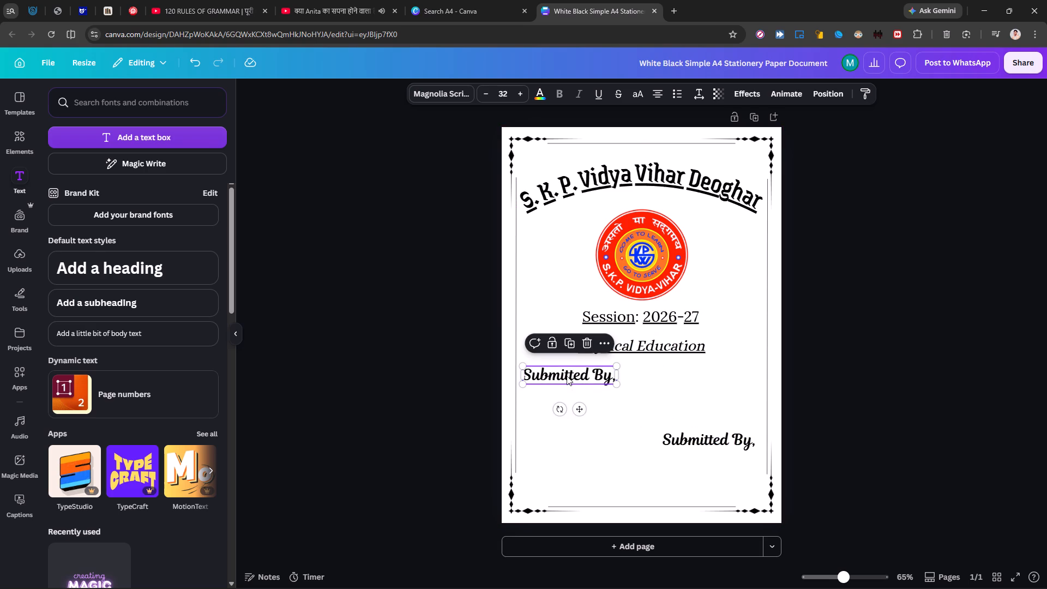
pyautogui.moveTo(567, 376); pyautogui.dragTo(567, 381)
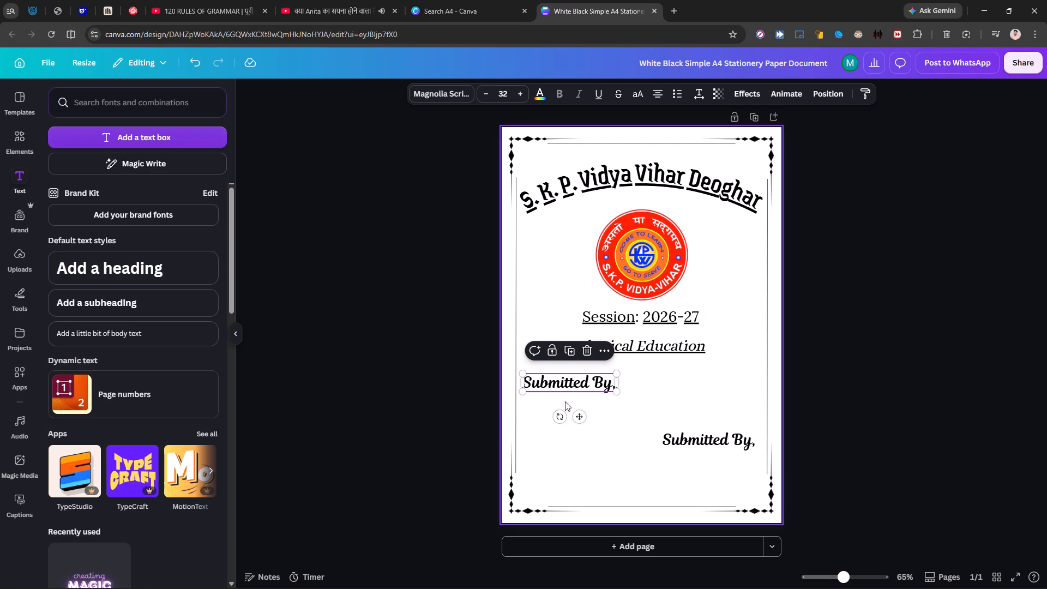
pyautogui.click(484, 407)
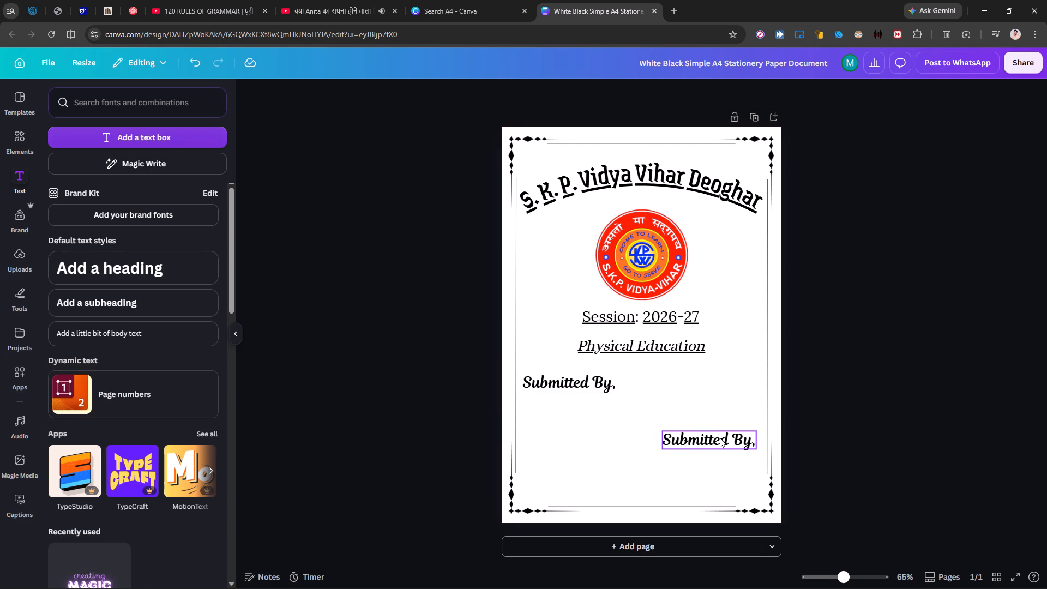
# Change the copied text below Physical Education to read "Submitted To:".
pyautogui.doubleClick(570, 382)
pyautogui.doubleClick(597, 376)
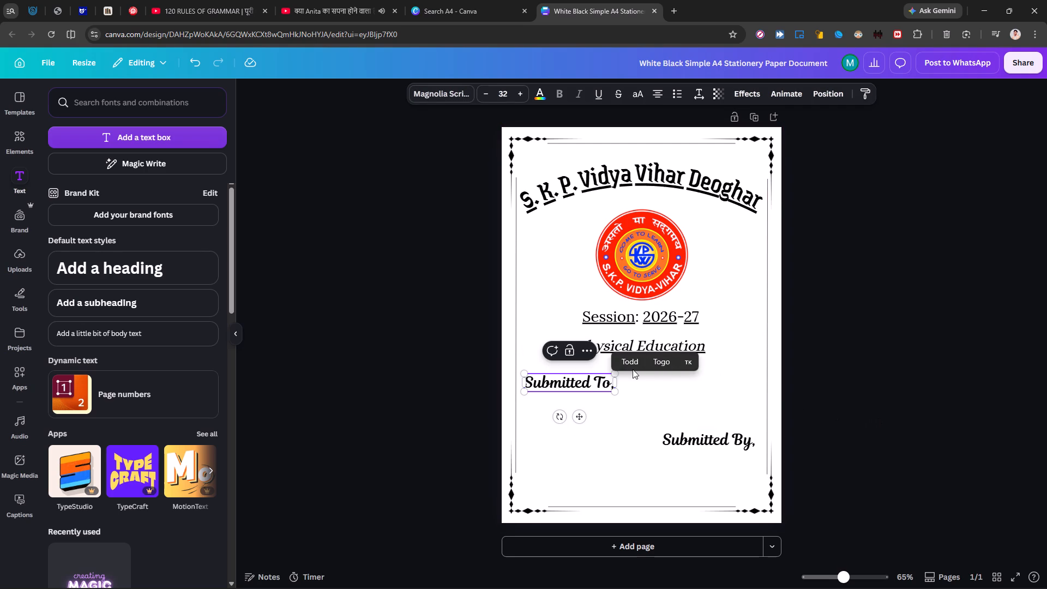
pyautogui.press('Right')
pyautogui.press('BackSpace')
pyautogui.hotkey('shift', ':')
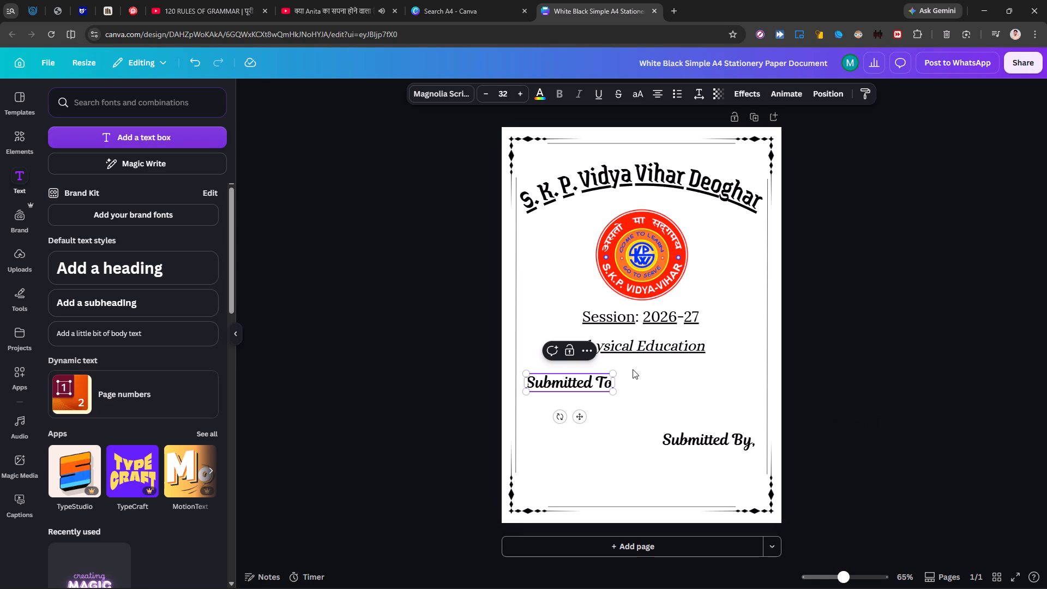
# Remove the trailing comma from the original "Submitted By," text.
pyautogui.doubleClick(737, 439)
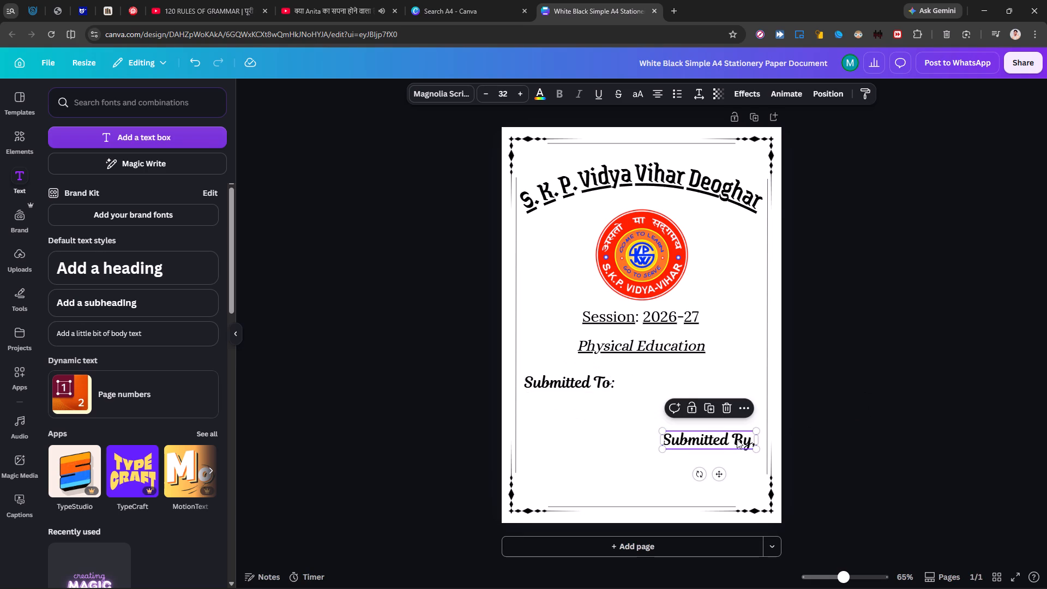
pyautogui.press('Right')
pyautogui.press('Right')
pyautogui.press('Right')
pyautogui.press('BackSpace')
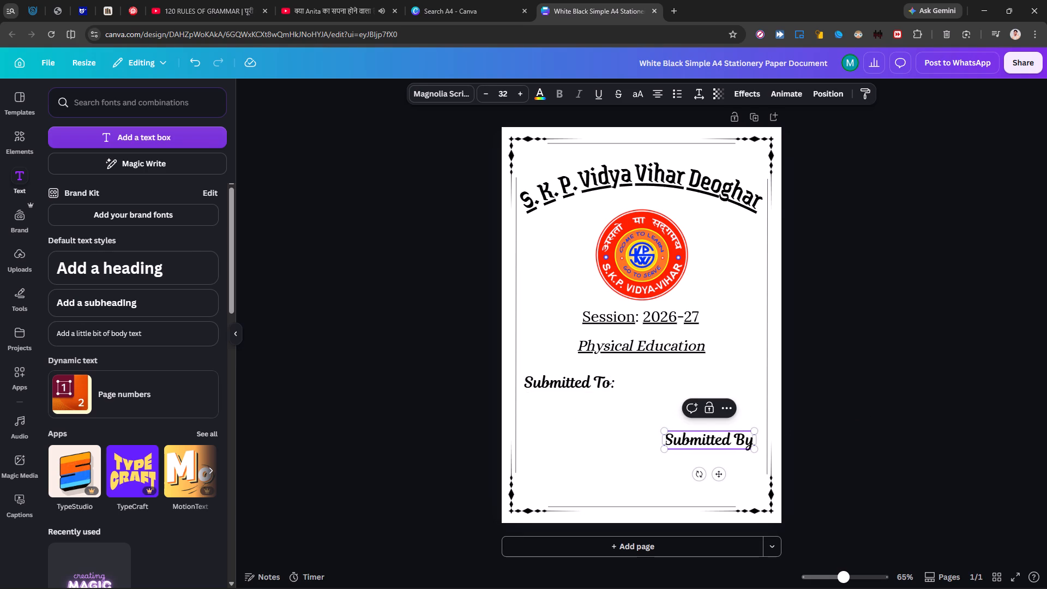
# Finish the "Submitted By" label by adding a colon after it.
pyautogui.hotkey('shift', ':')
pyautogui.click(875, 438)
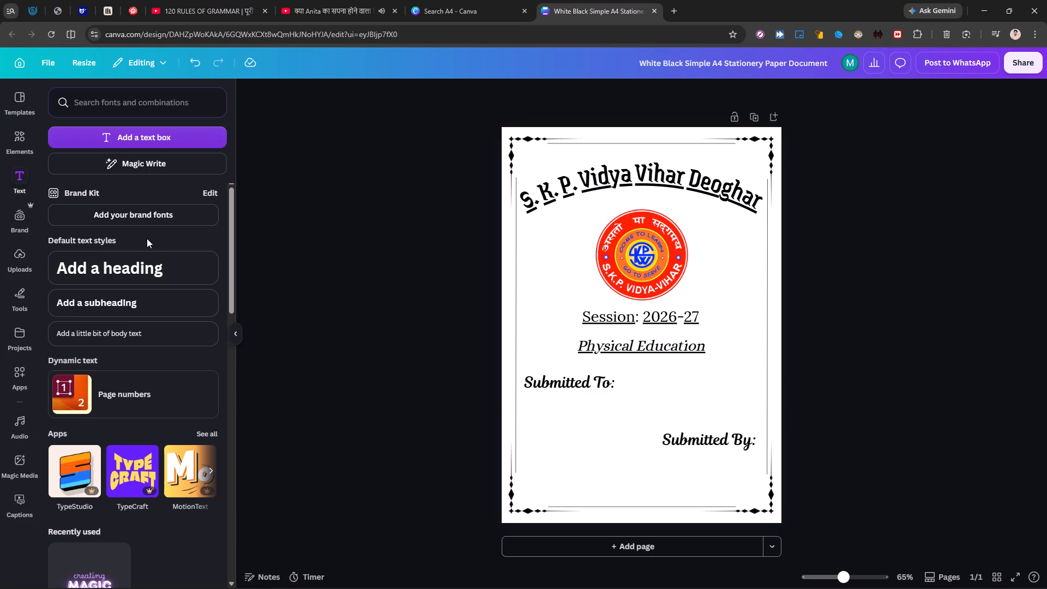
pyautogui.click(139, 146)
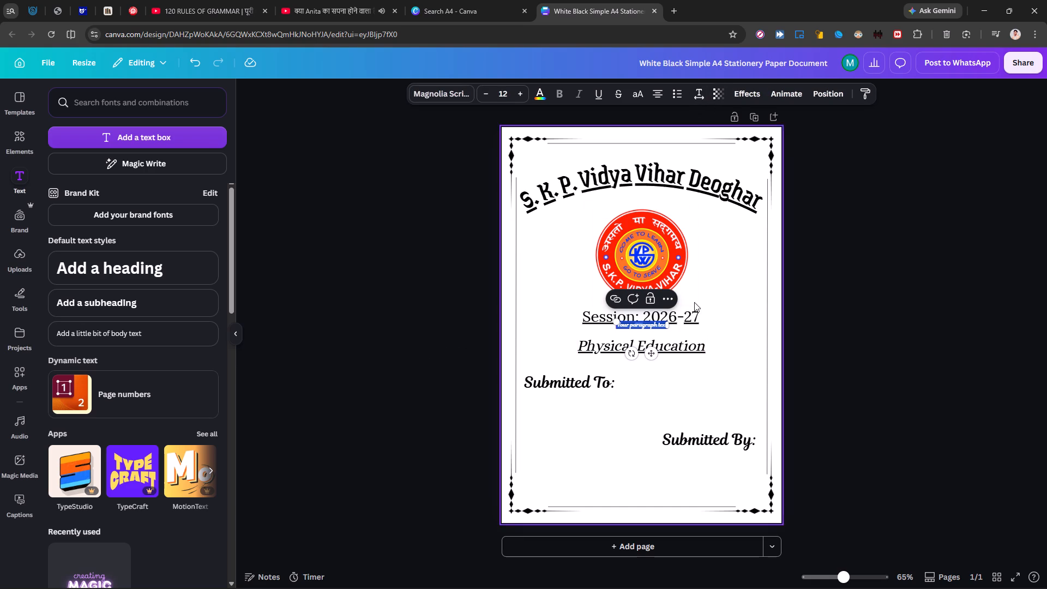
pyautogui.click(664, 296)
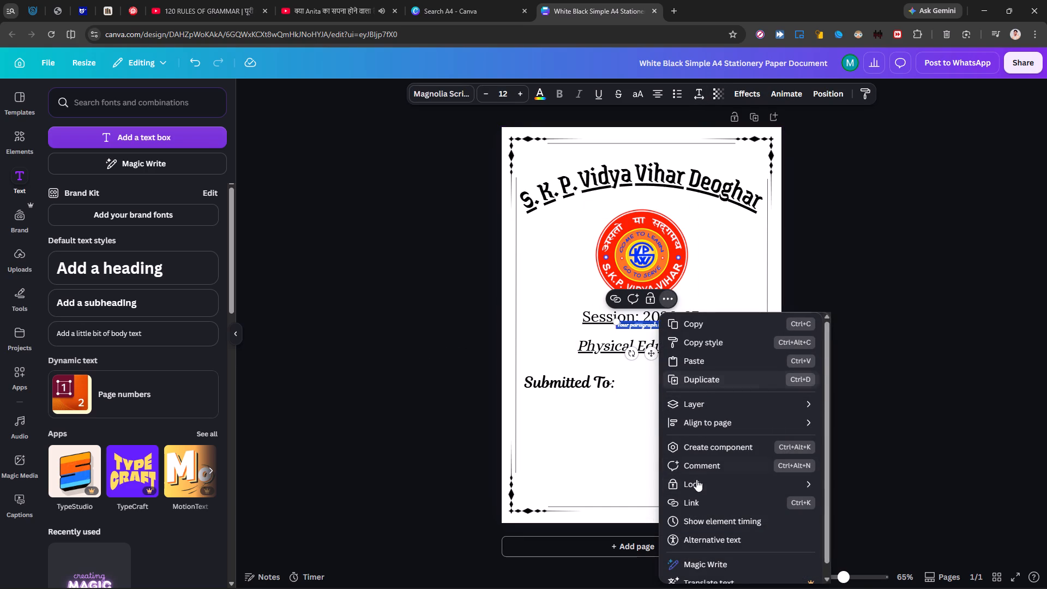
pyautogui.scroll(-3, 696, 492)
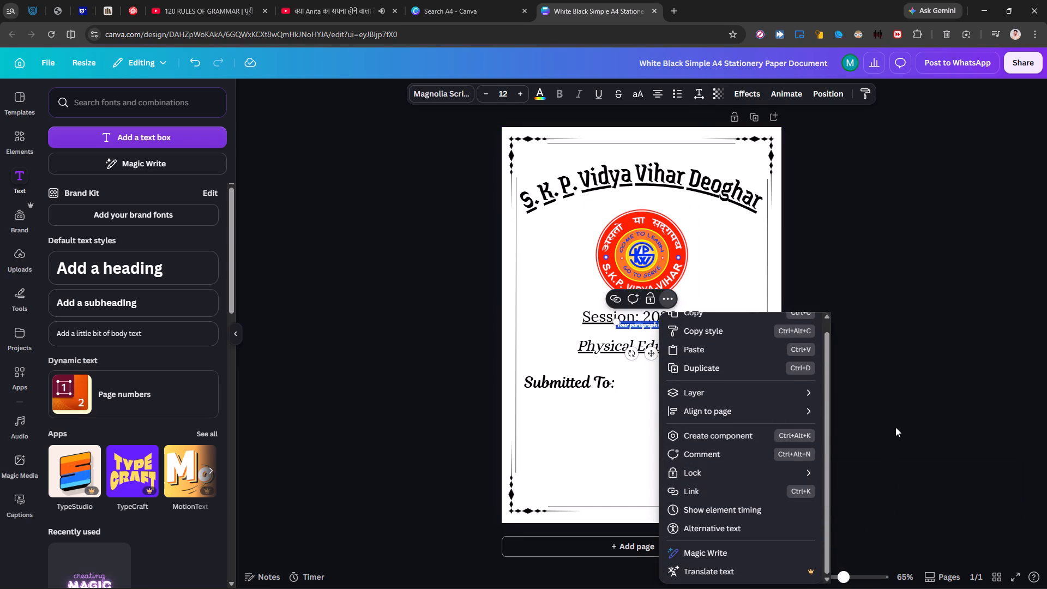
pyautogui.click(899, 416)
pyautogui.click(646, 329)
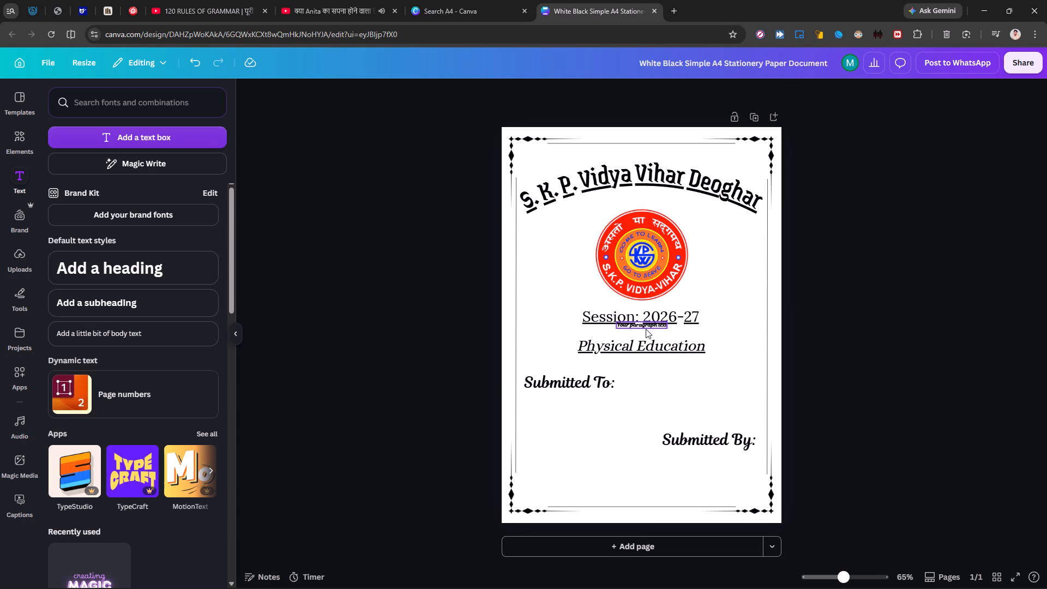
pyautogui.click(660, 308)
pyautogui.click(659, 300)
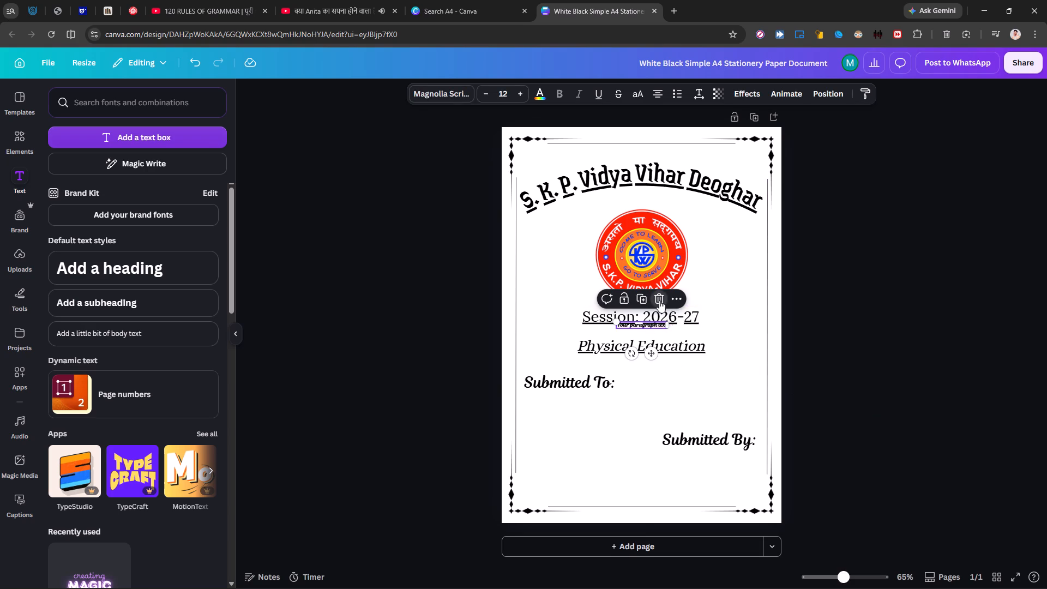
# Add a subheading text box with the placeholder teacher name "Sir. NAME SURNAME".
pyautogui.click(118, 307)
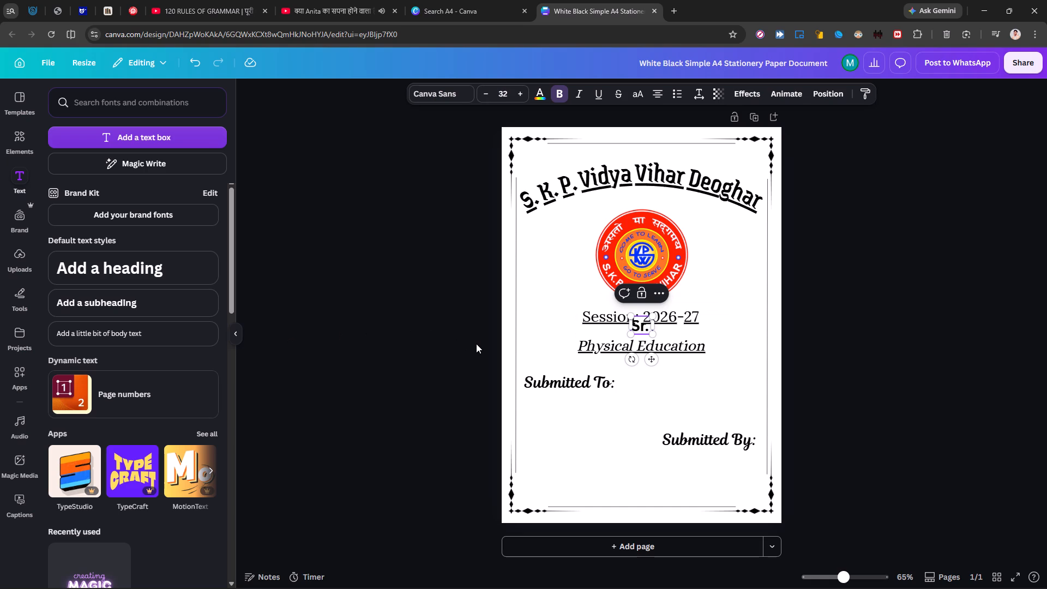
pyautogui.press('BackSpace')
pyautogui.press('BackSpace')
pyautogui.press('BackSpace')
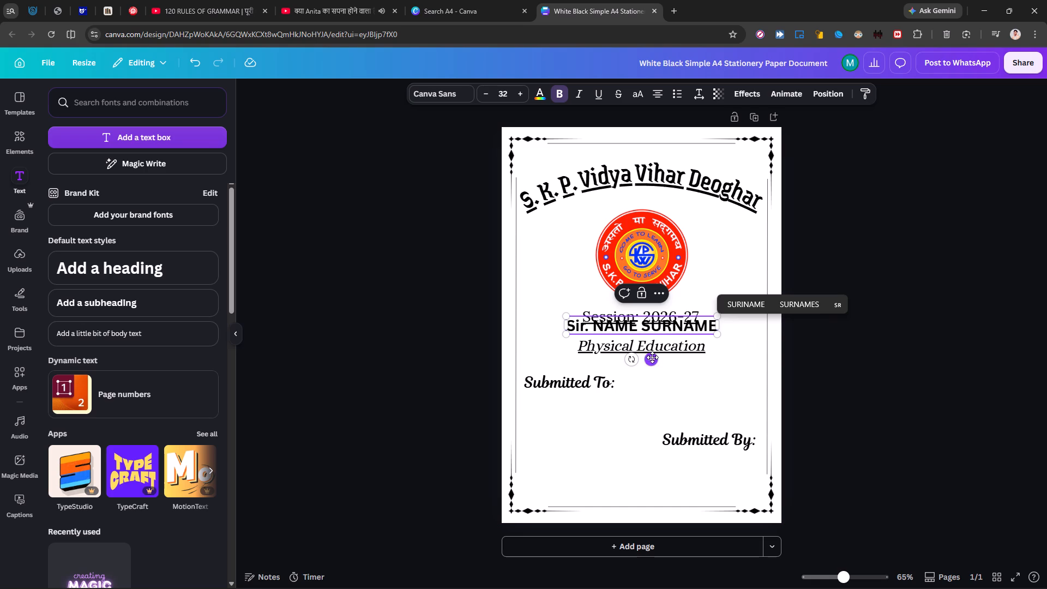
# Place the "Sir. NAME SURNAME" line directly under "Submitted To:", matching its left edge, and slightly widen its text box.
pyautogui.moveTo(652, 357); pyautogui.dragTo(615, 440)
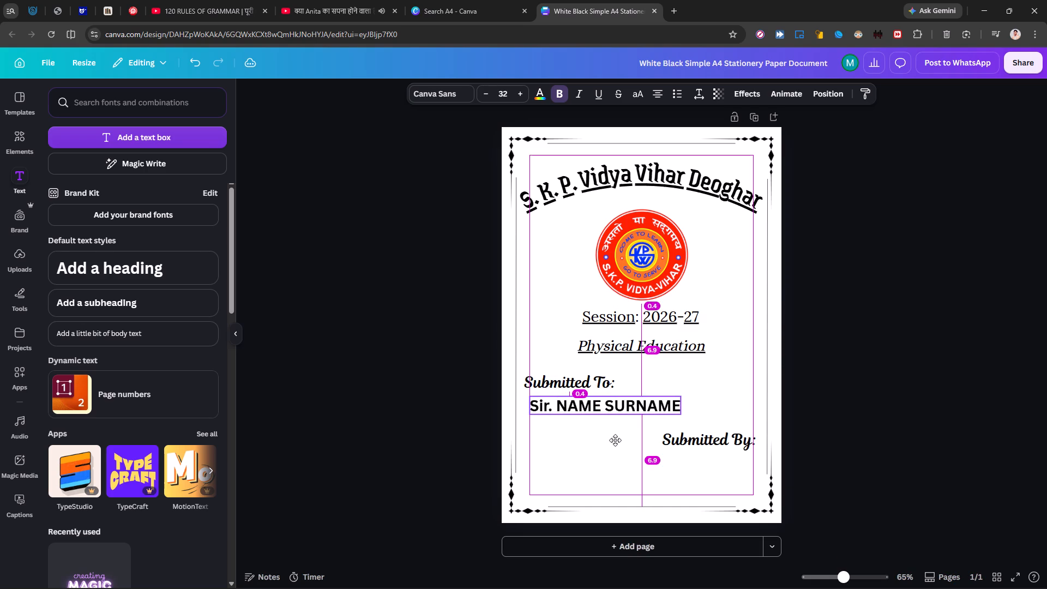
pyautogui.moveTo(615, 440); pyautogui.dragTo(607, 440)
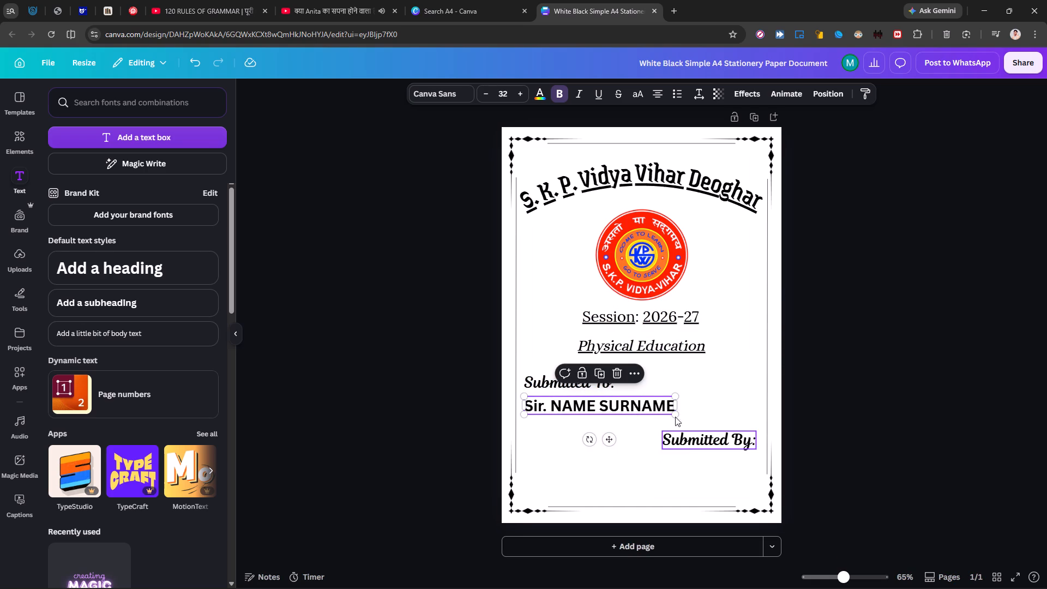
pyautogui.moveTo(677, 405); pyautogui.dragTo(676, 404)
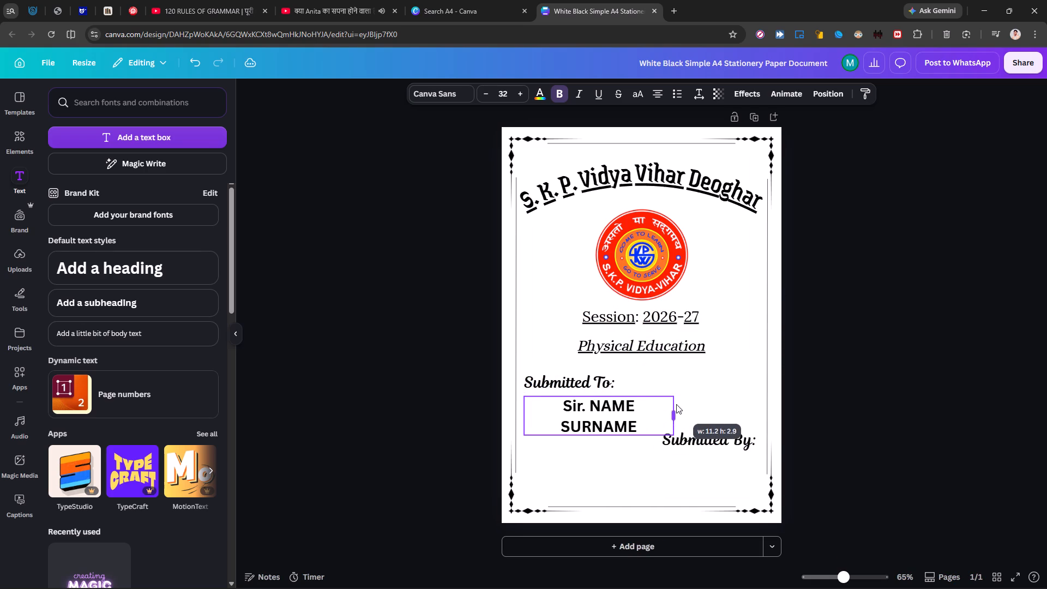
pyautogui.moveTo(676, 404); pyautogui.dragTo(685, 403)
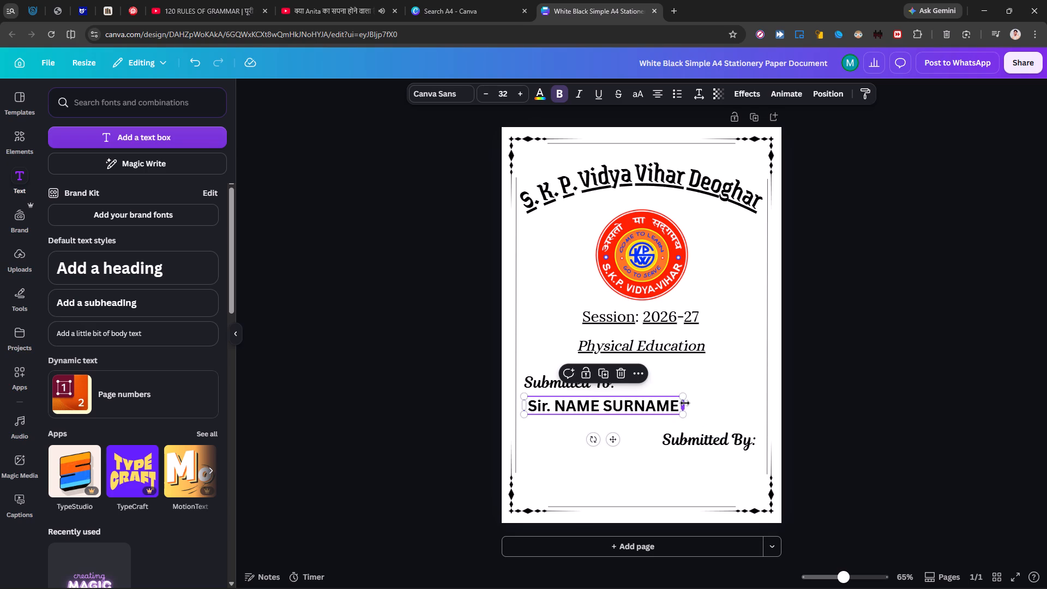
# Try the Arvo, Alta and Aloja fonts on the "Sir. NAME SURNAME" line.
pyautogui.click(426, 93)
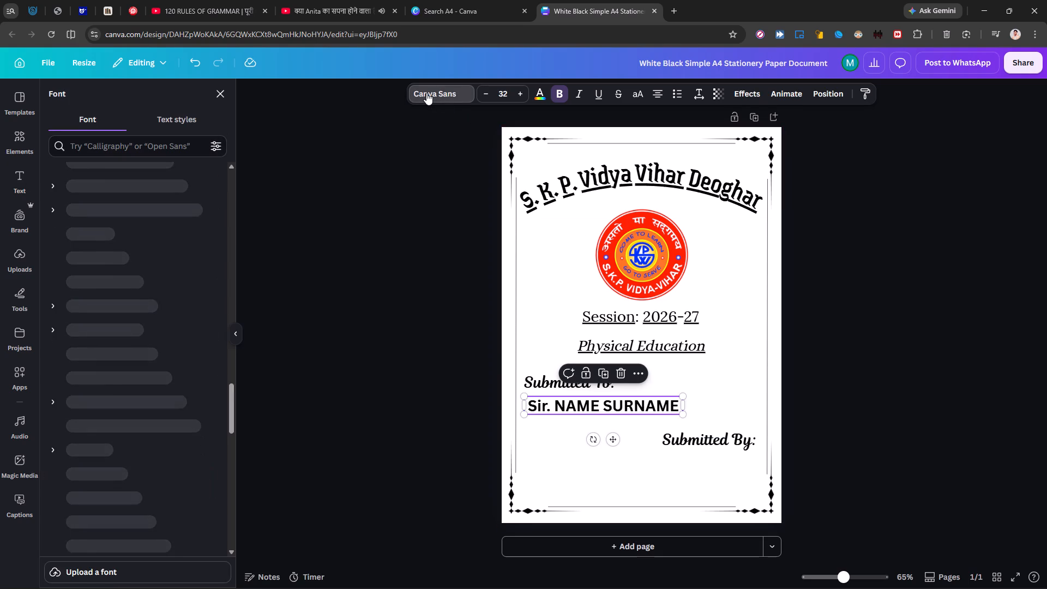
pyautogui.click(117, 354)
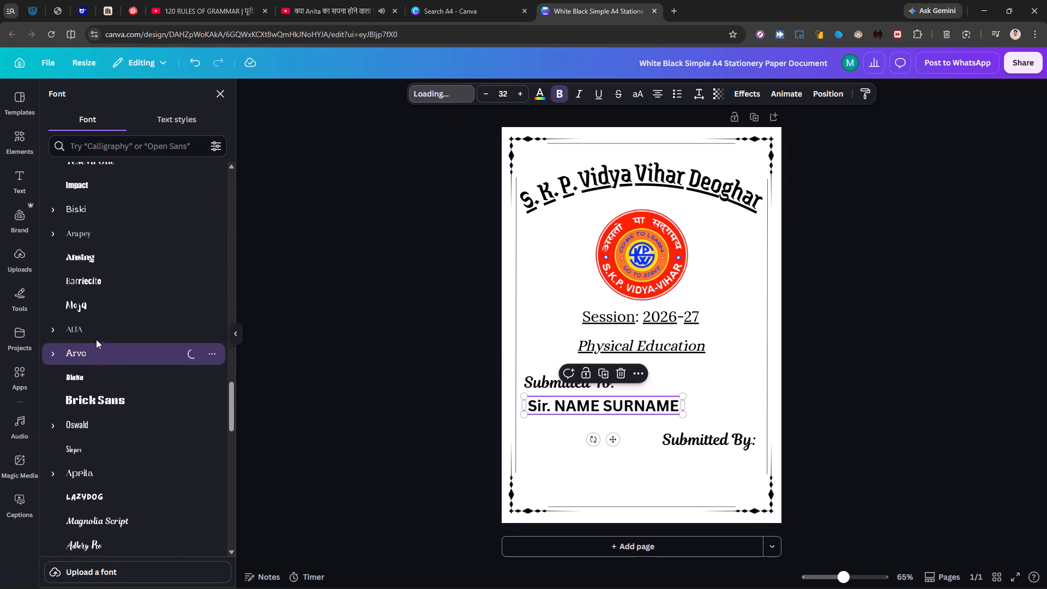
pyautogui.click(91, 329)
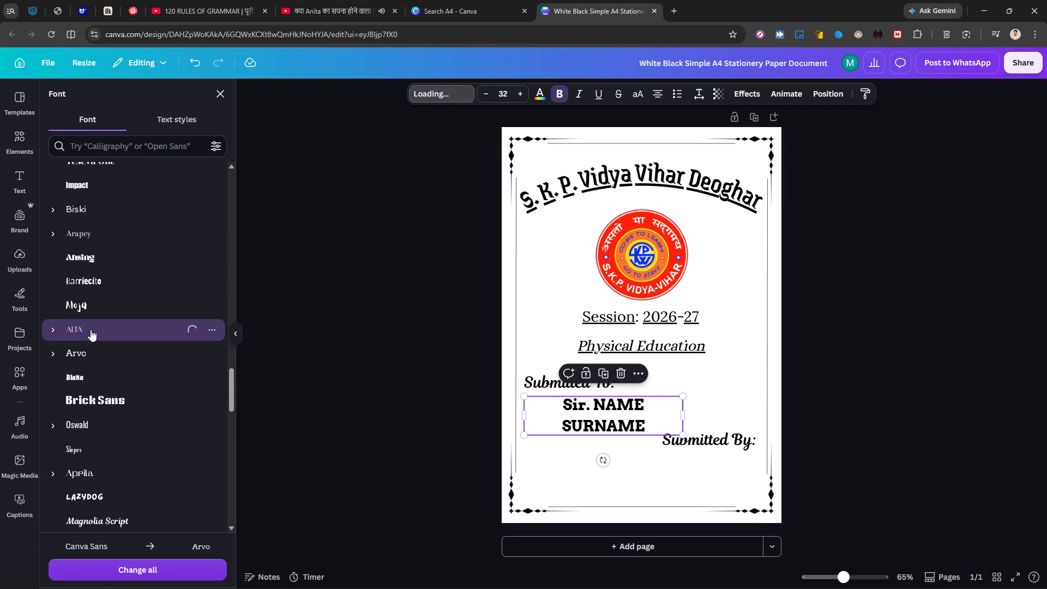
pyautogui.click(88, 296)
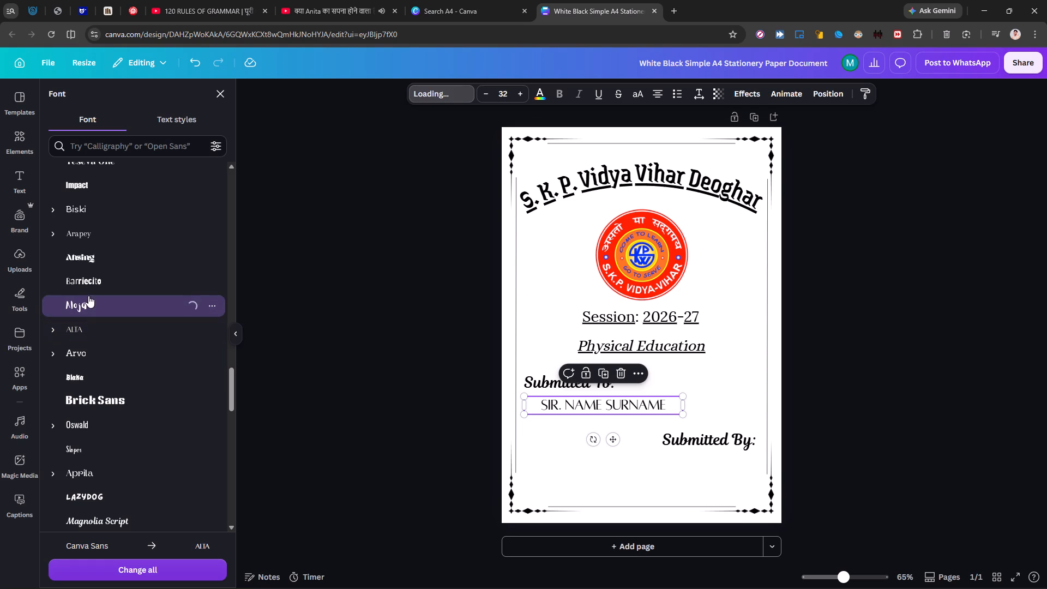
# Set the font of the "Sir. NAME SURNAME" line to Jaini Purva from the document fonts.
pyautogui.scroll(2, 85, 251)
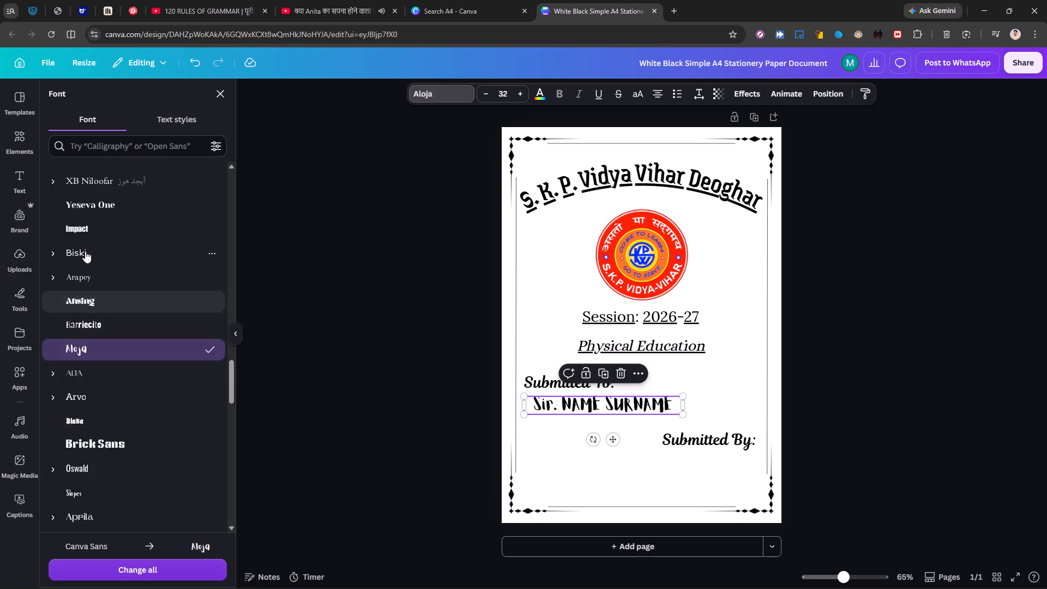
pyautogui.scroll(15, 85, 251)
pyautogui.scroll(-1, 85, 251)
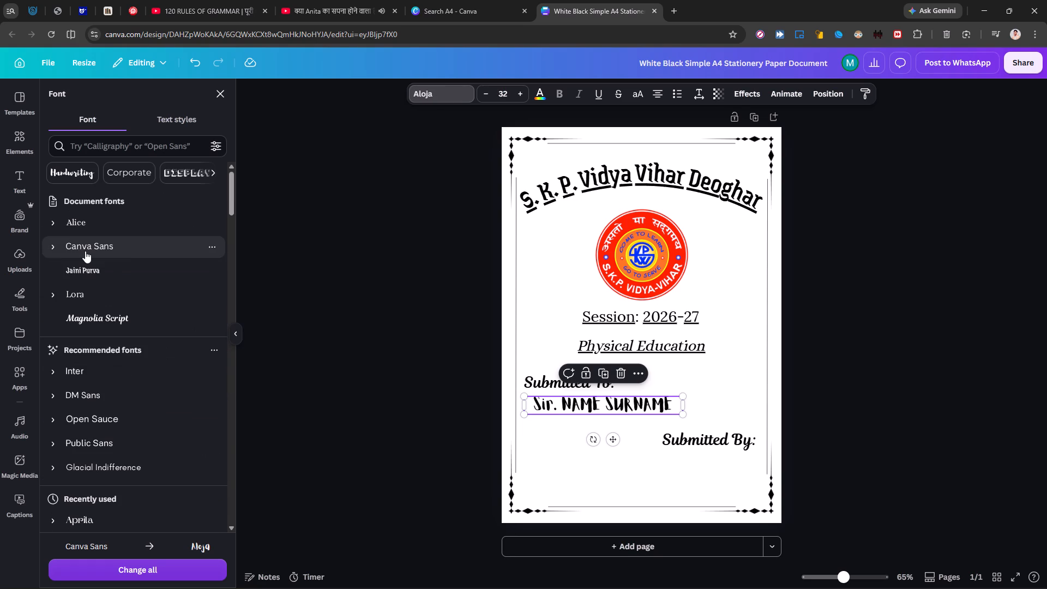
pyautogui.scroll(-1, 85, 251)
pyautogui.click(89, 267)
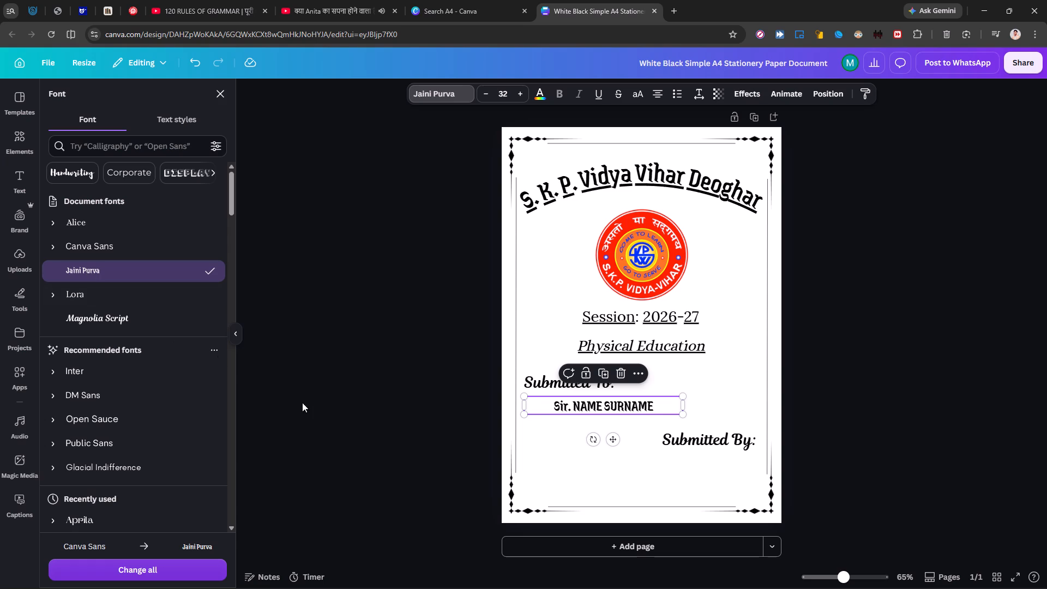
# Nudge the "Sir. NAME SURNAME" line slightly down and narrow its text box from the right edge.
pyautogui.click(612, 441)
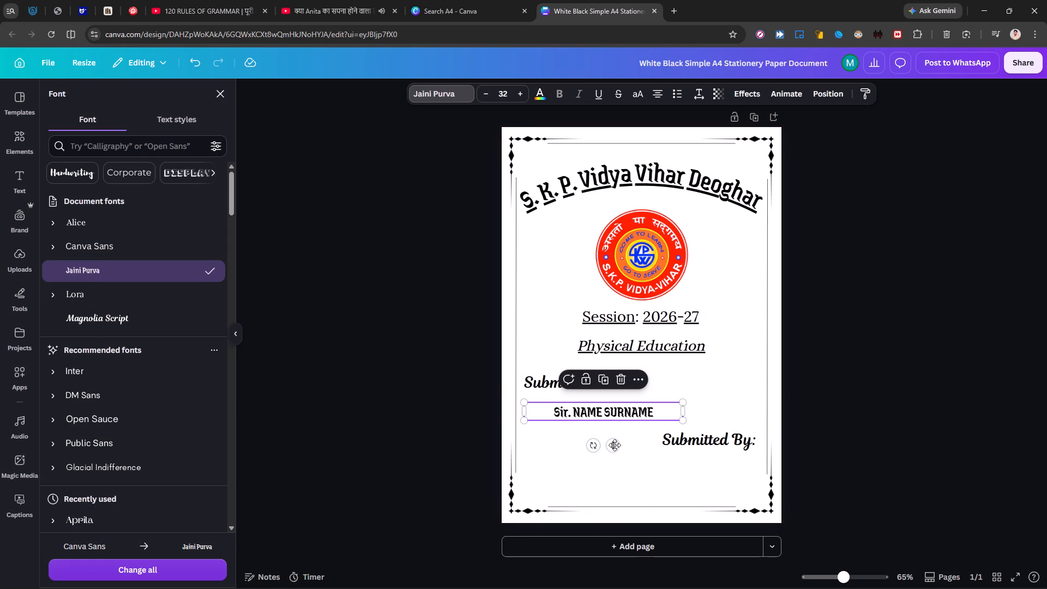
pyautogui.moveTo(685, 411); pyautogui.dragTo(640, 412)
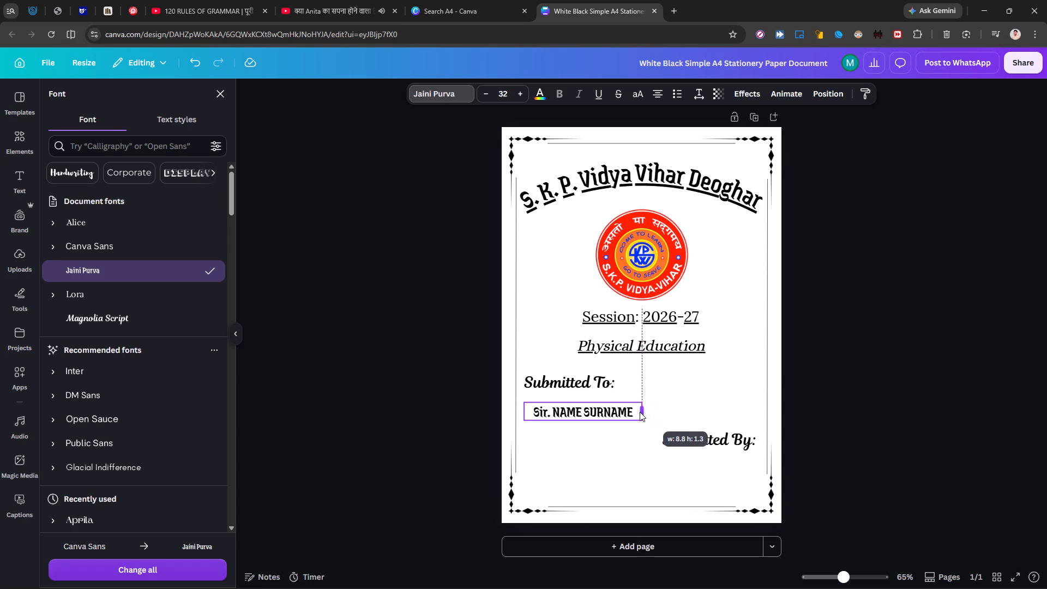
# Narrow the "Sir. NAME SURNAME" text box to fit its text and move it slightly up, closer beneath "Submitted To:".
pyautogui.moveTo(640, 412); pyautogui.dragTo(629, 412)
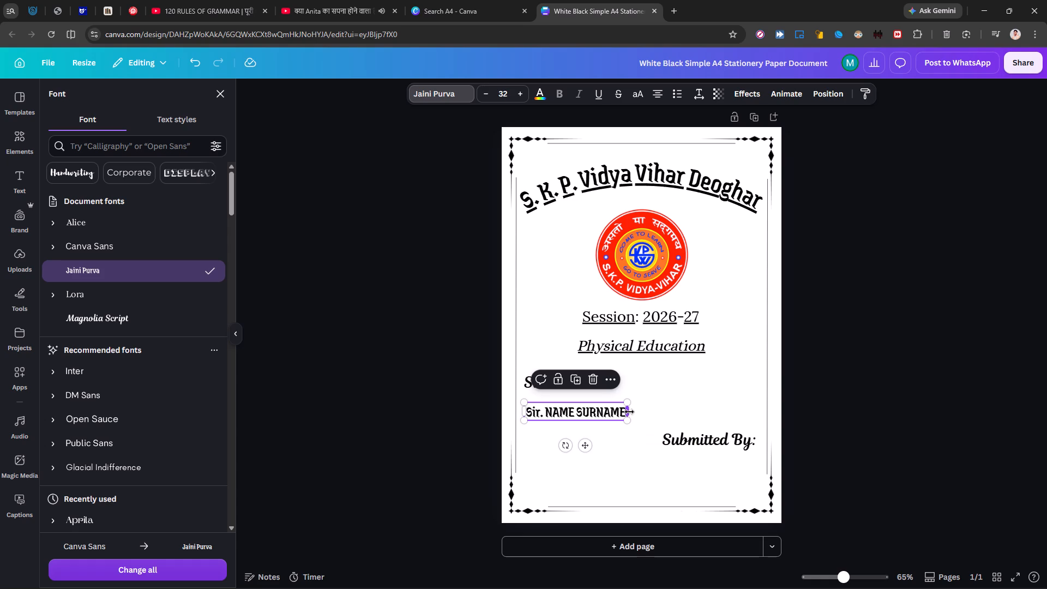
pyautogui.moveTo(584, 444); pyautogui.dragTo(583, 435)
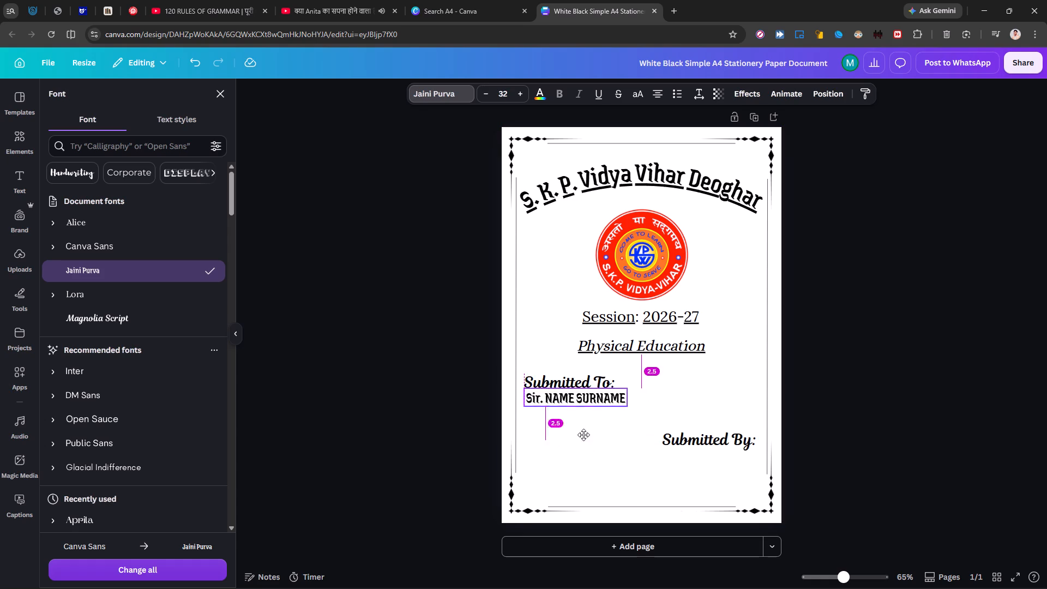
pyautogui.moveTo(583, 435); pyautogui.dragTo(583, 437)
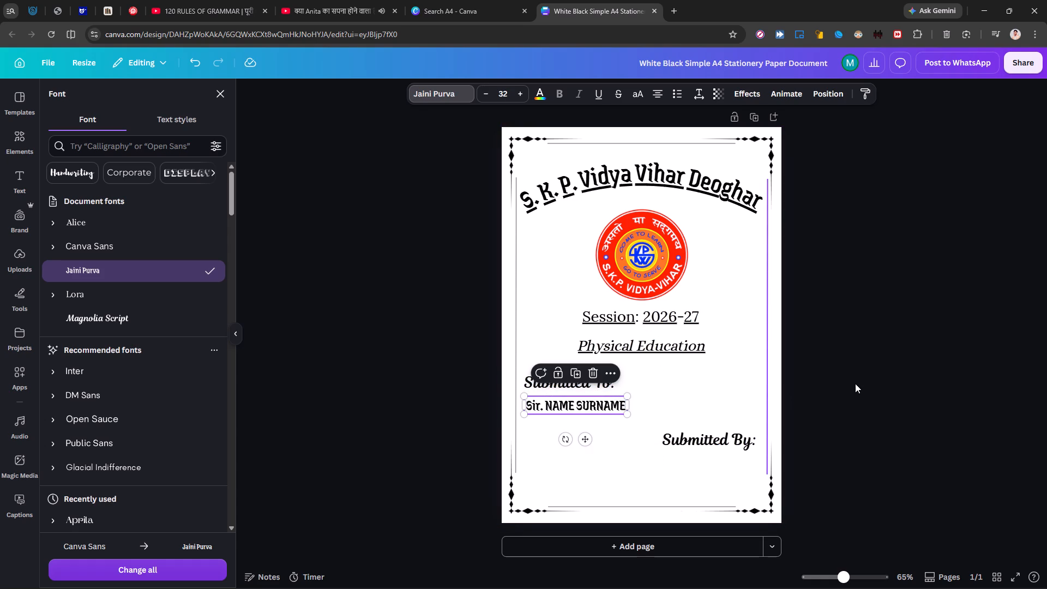
pyautogui.click(862, 381)
pyautogui.click(444, 426)
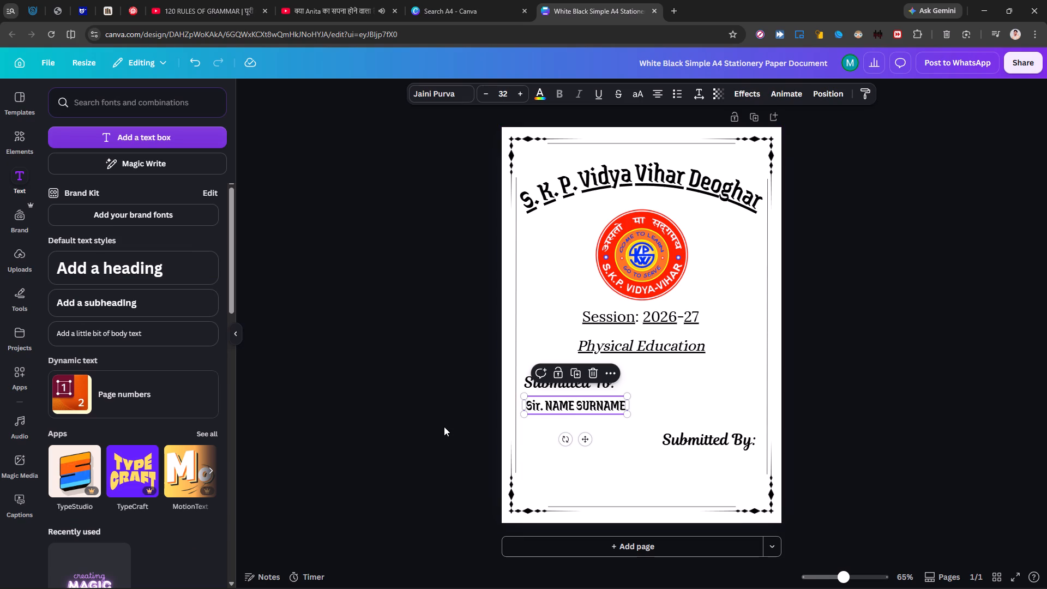
# Duplicate the "Sir. NAME SURNAME" line and place the copy directly under "Submitted By:", with left edges aligned and a 0.3 gap.
pyautogui.click(592, 413)
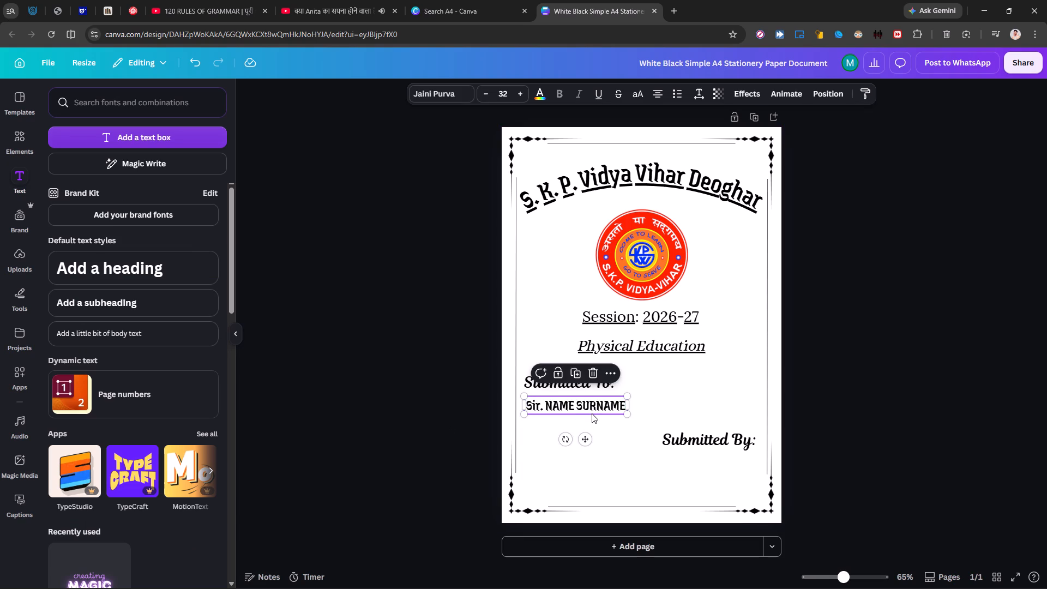
pyautogui.hotkey('ctrl', 'c')
pyautogui.hotkey('ctrl', 'v')
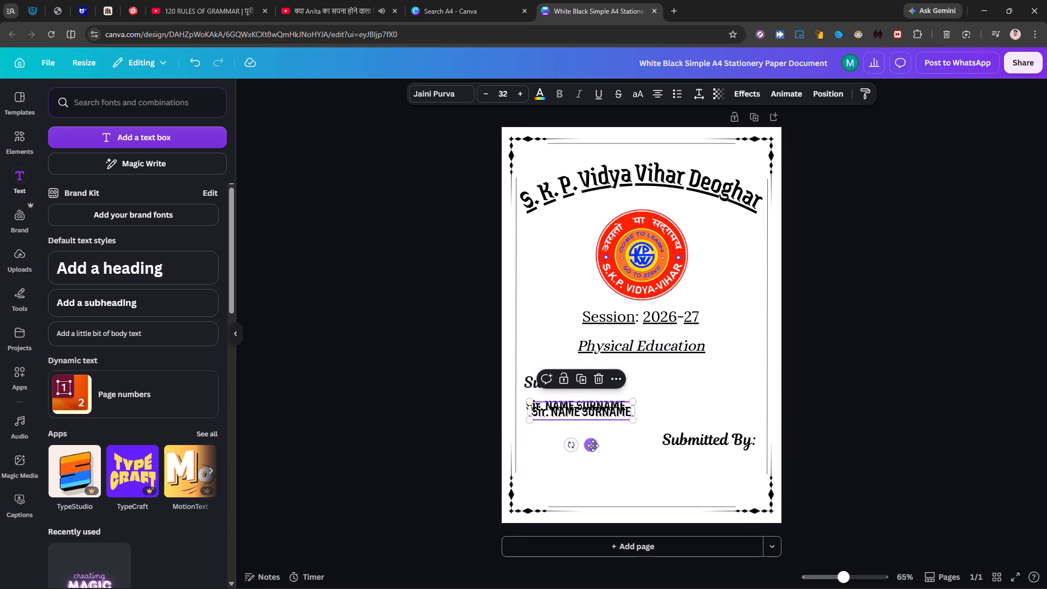
pyautogui.moveTo(593, 446); pyautogui.dragTo(720, 495)
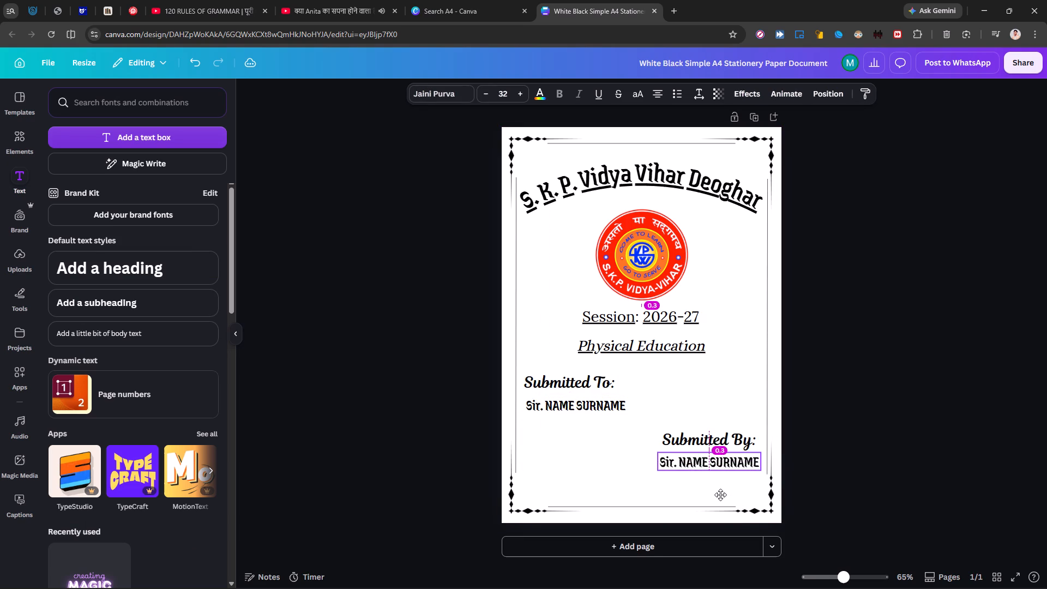
pyautogui.moveTo(720, 495); pyautogui.dragTo(725, 494)
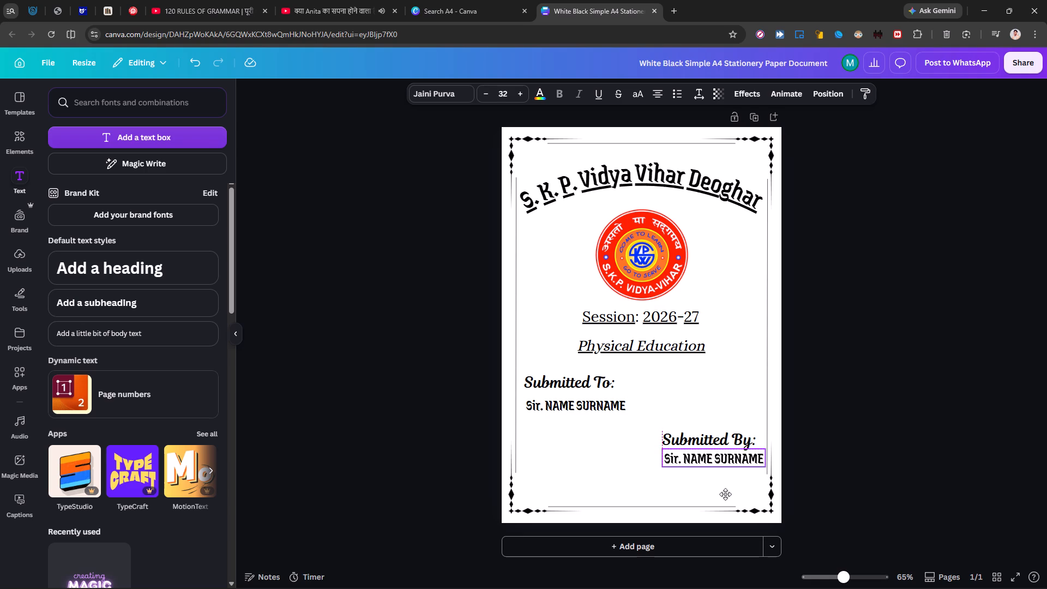
pyautogui.moveTo(725, 494); pyautogui.dragTo(725, 495)
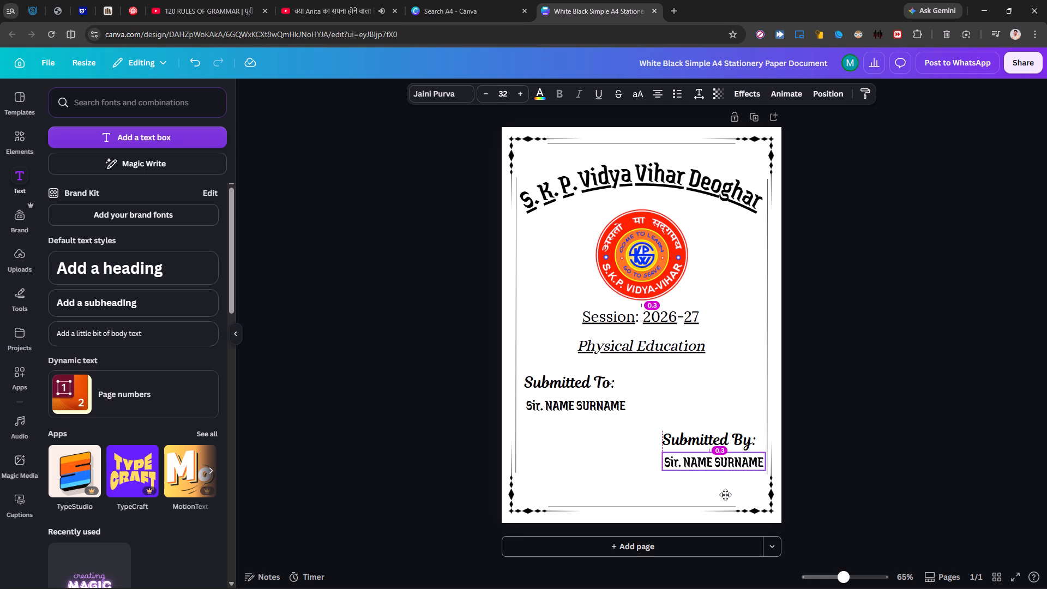
# Nudge the "Sir. NAME SURNAME" line under "Submitted To:" slightly up to match the 0.3 gap used under "Submitted By:".
pyautogui.click(527, 402)
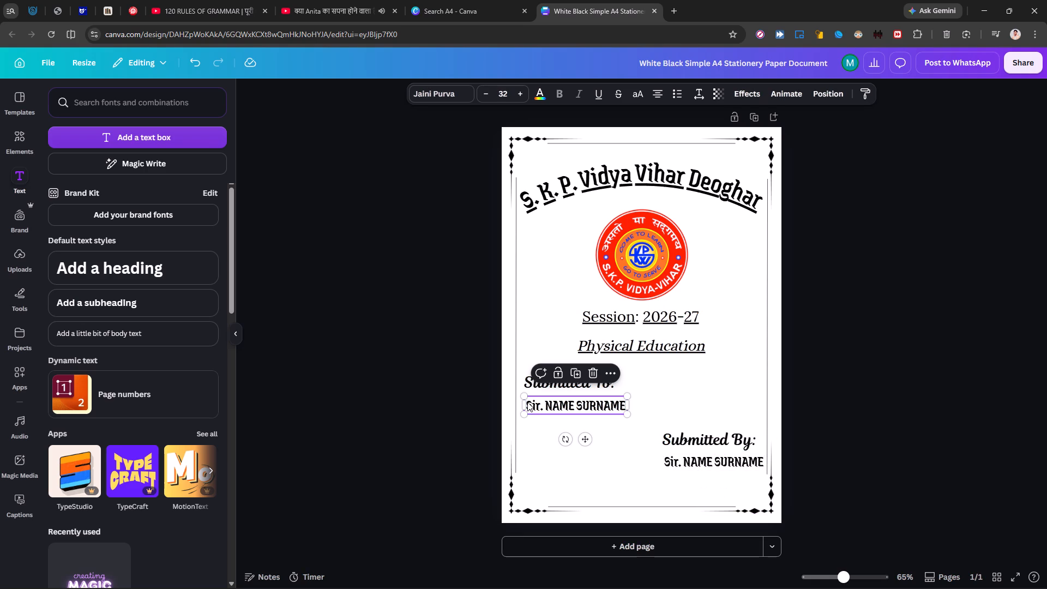
pyautogui.click(561, 407)
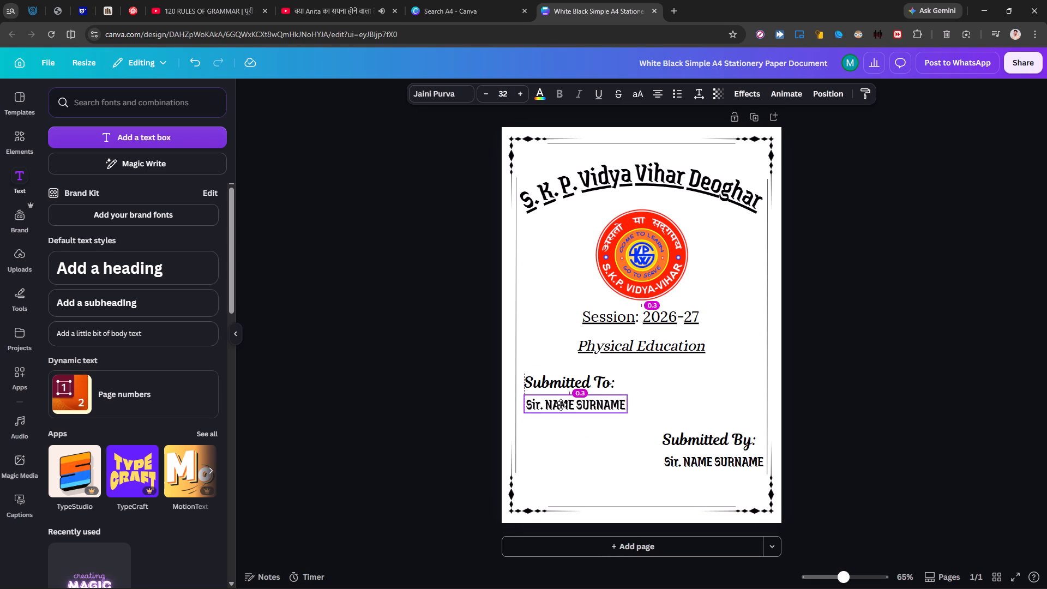
pyautogui.click(722, 462)
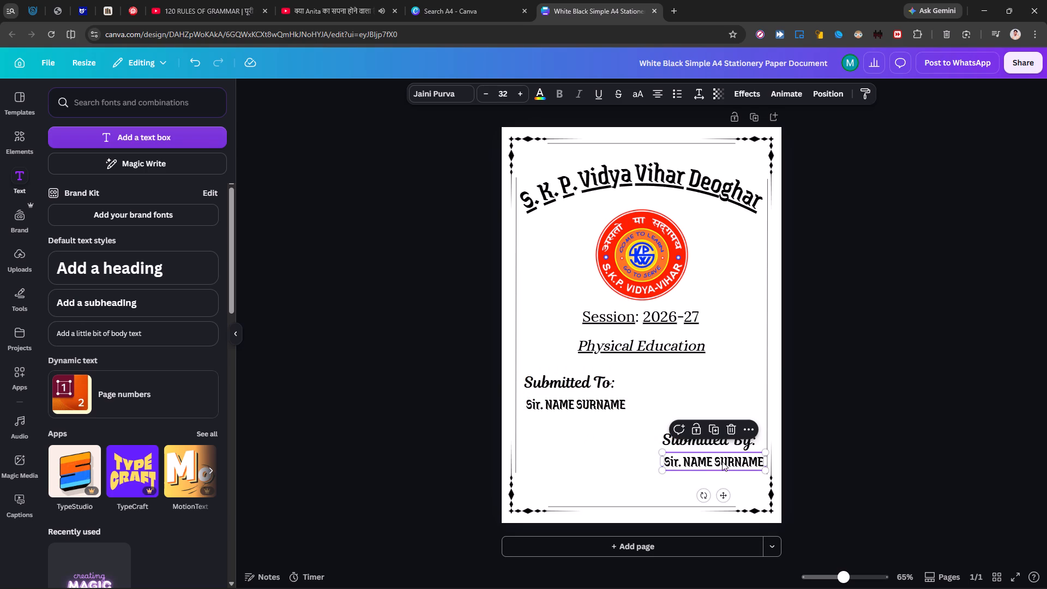
pyautogui.click(870, 450)
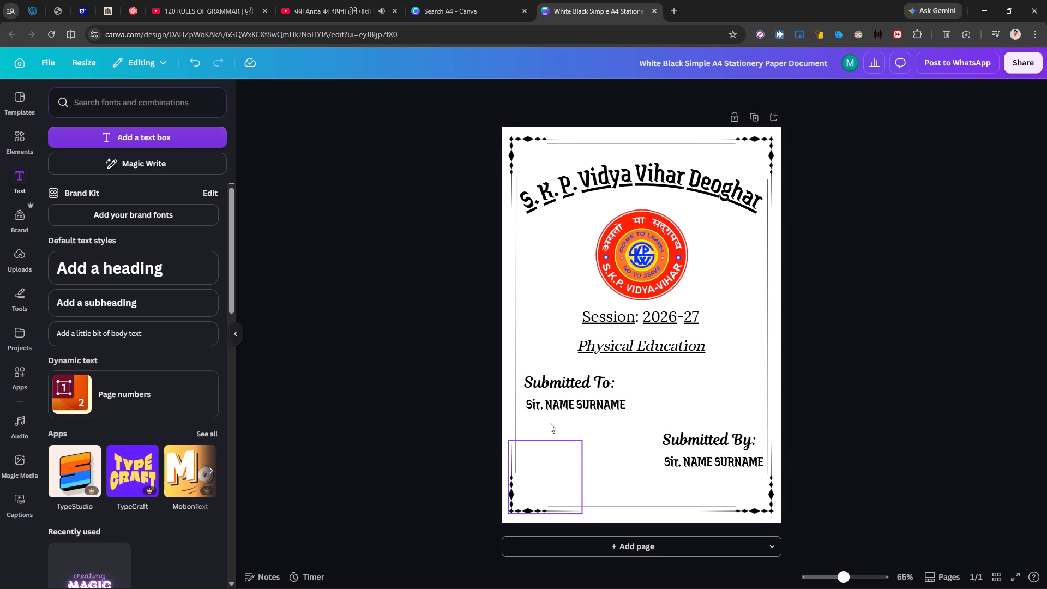
# Add a body text box containing a pair of parentheses "()", ready for text between them.
pyautogui.click(161, 333)
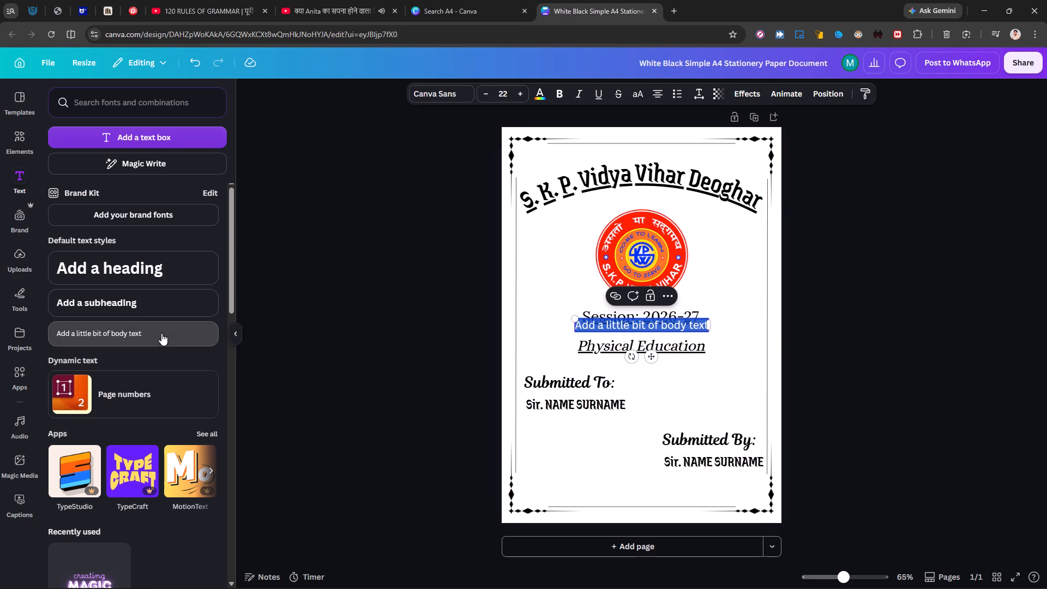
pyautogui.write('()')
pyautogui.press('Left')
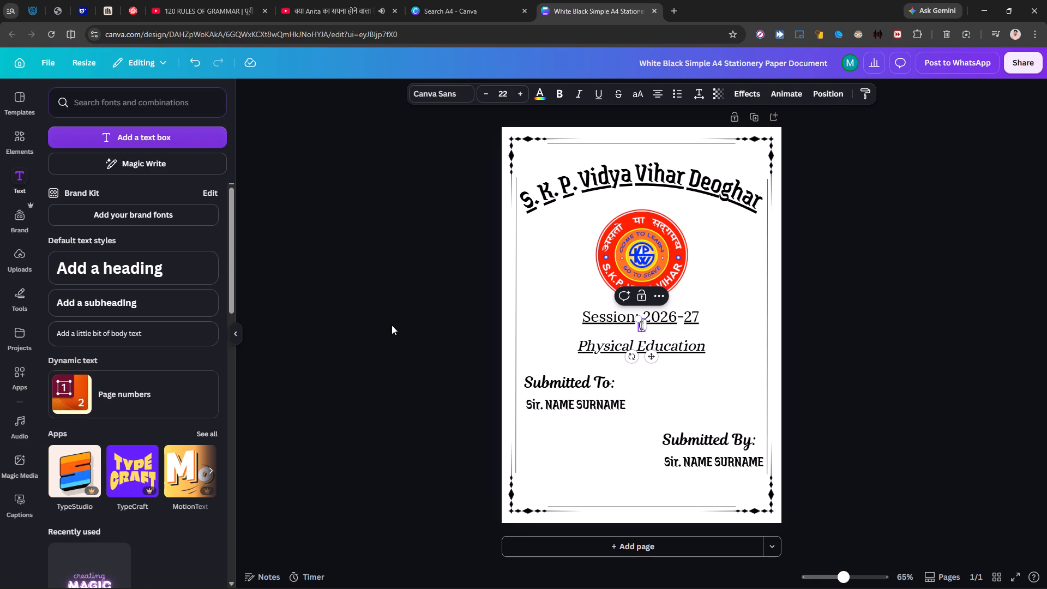
# Complete the new body text box so it reads "(SUBJECT Teacher)".
pyautogui.write('SUBJECT')
pyautogui.press('space')
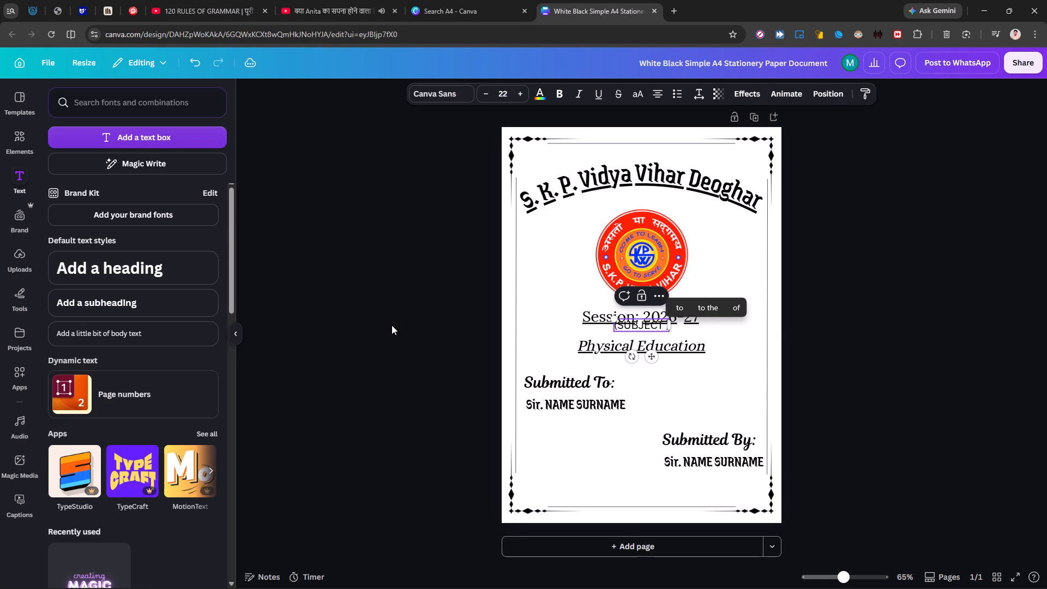
pyautogui.write('eacher')
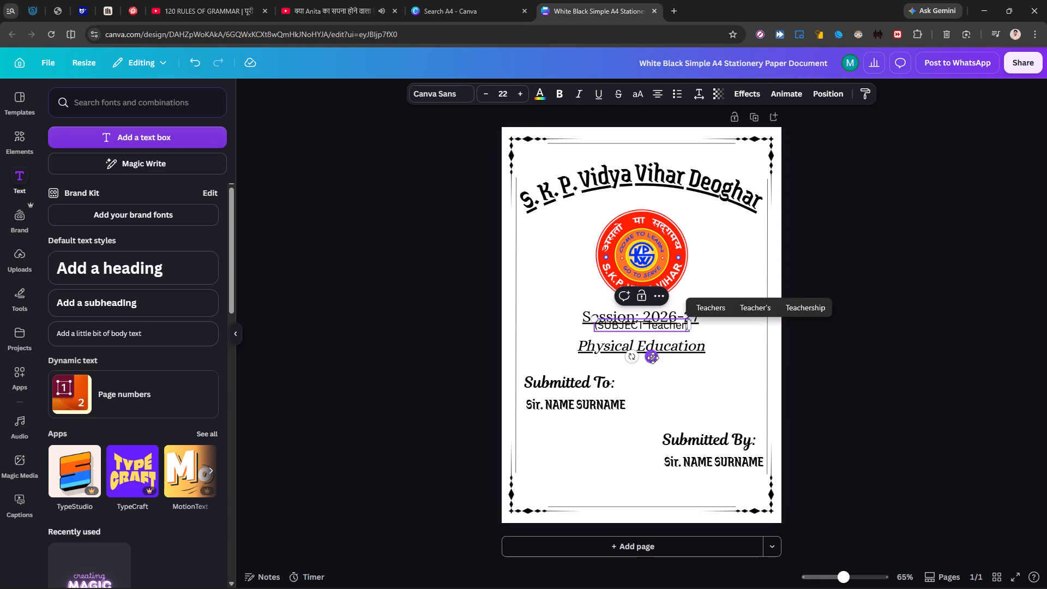
# Place the "(SUBJECT Teacher)" line centred beneath "Sir. NAME SURNAME" under "Submitted To:" and reduce its font size to 20.
pyautogui.moveTo(653, 358); pyautogui.dragTo(598, 453)
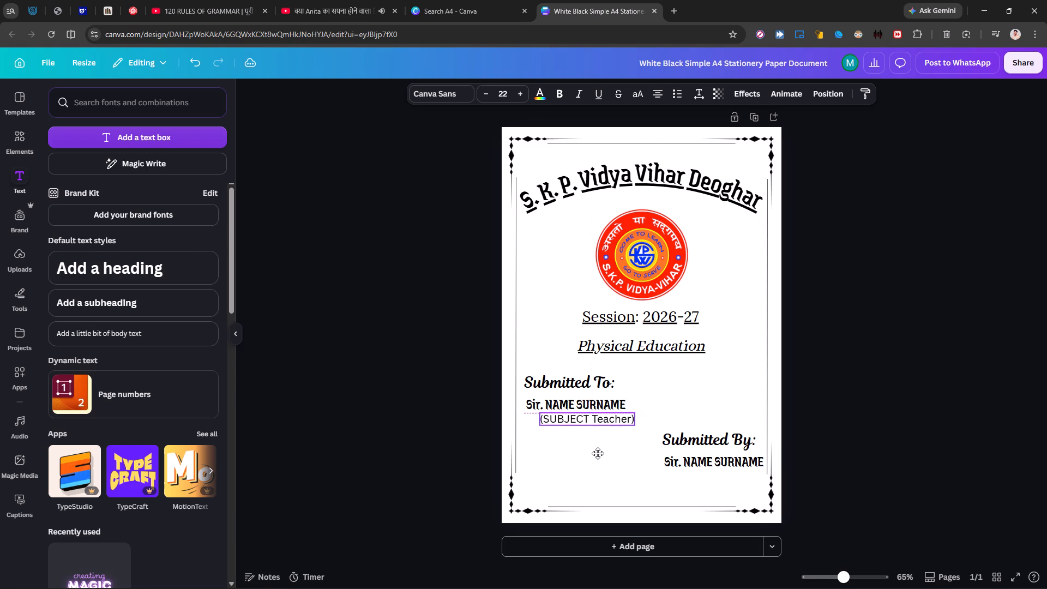
pyautogui.moveTo(598, 453); pyautogui.dragTo(590, 453)
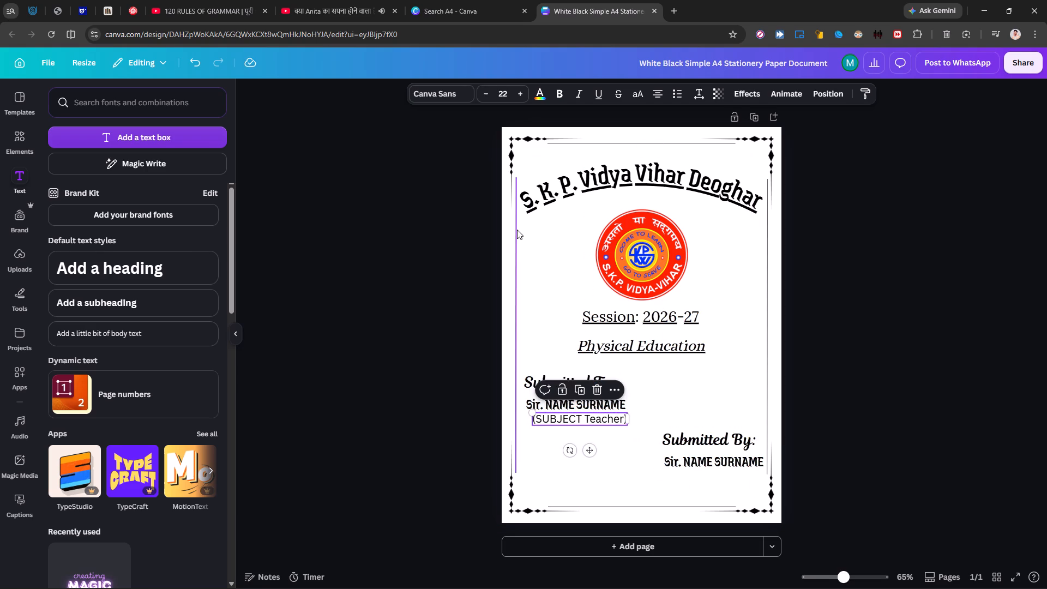
pyautogui.doubleClick(482, 92)
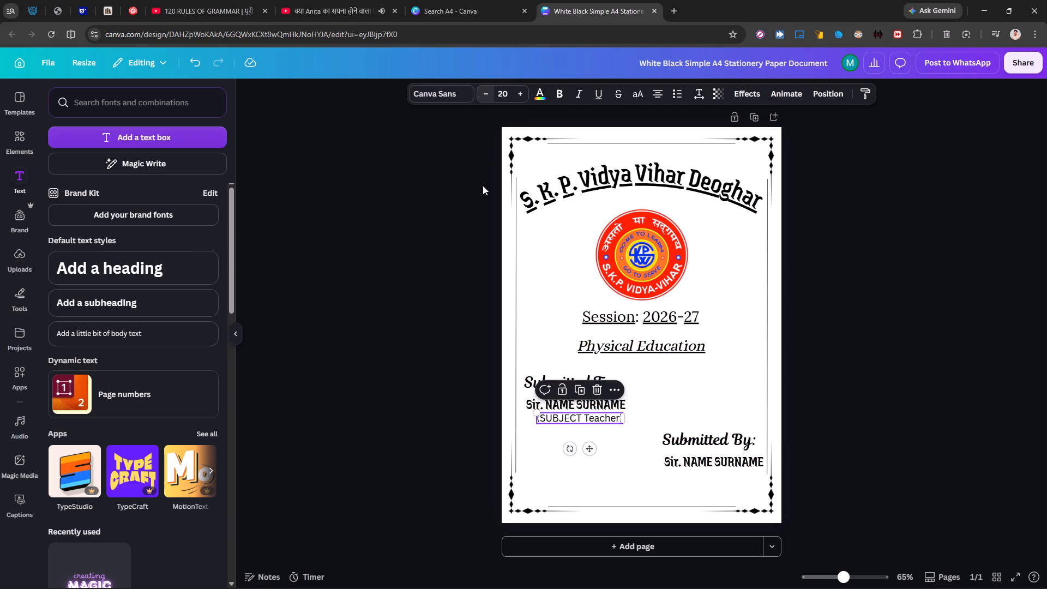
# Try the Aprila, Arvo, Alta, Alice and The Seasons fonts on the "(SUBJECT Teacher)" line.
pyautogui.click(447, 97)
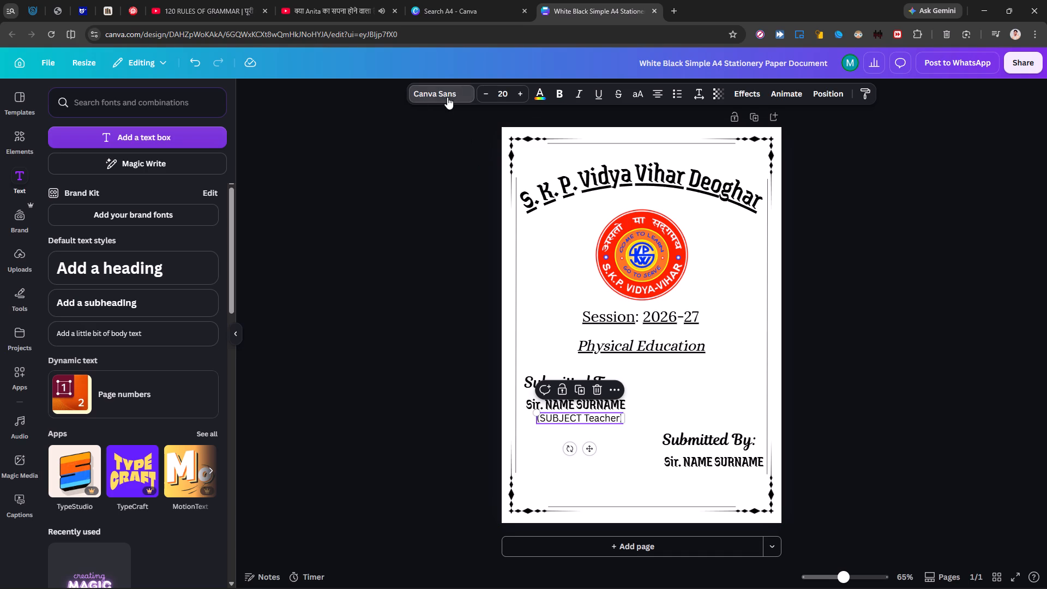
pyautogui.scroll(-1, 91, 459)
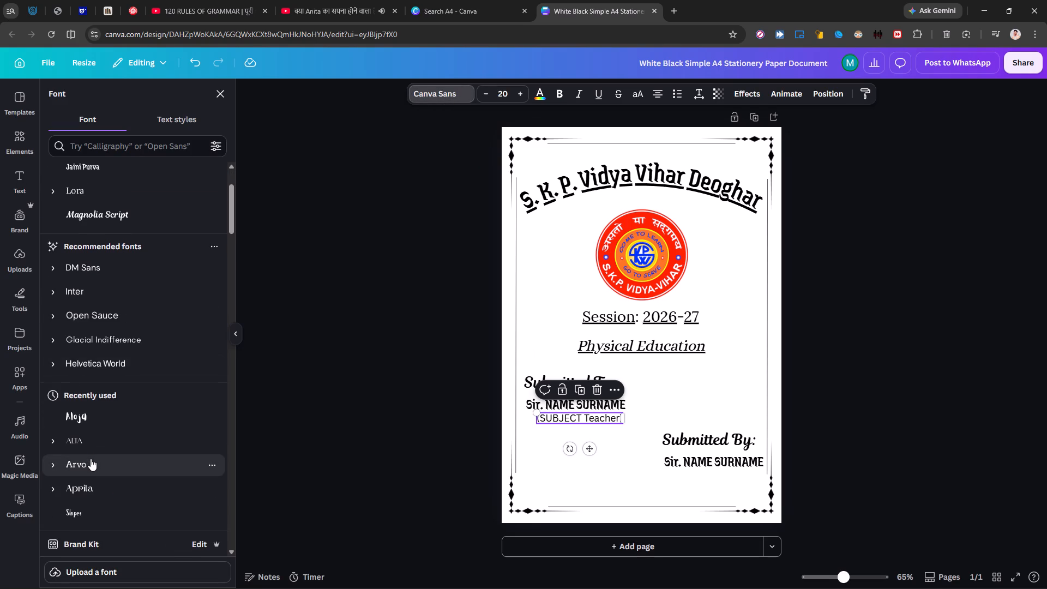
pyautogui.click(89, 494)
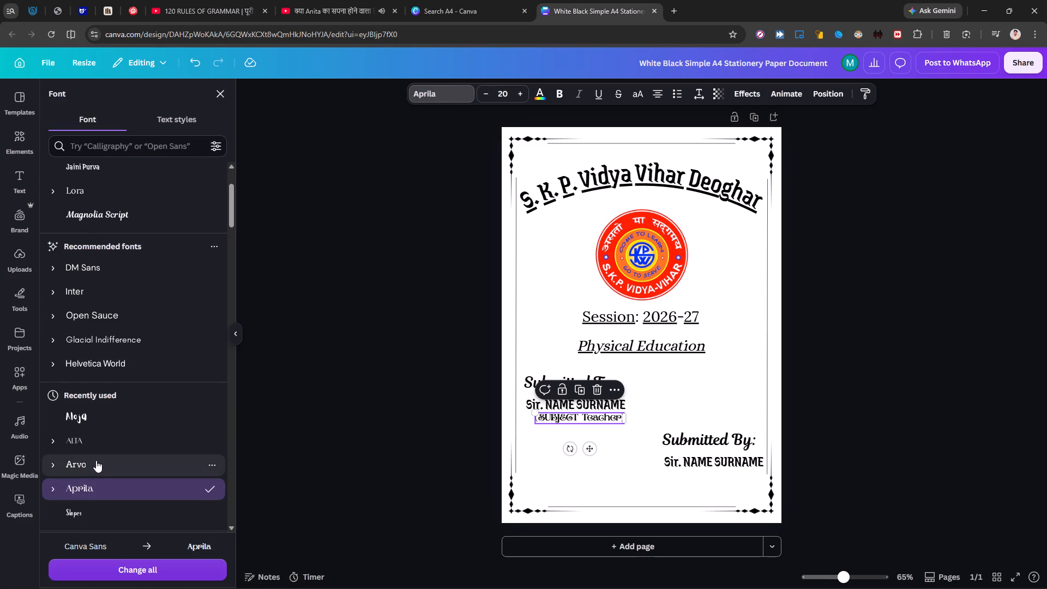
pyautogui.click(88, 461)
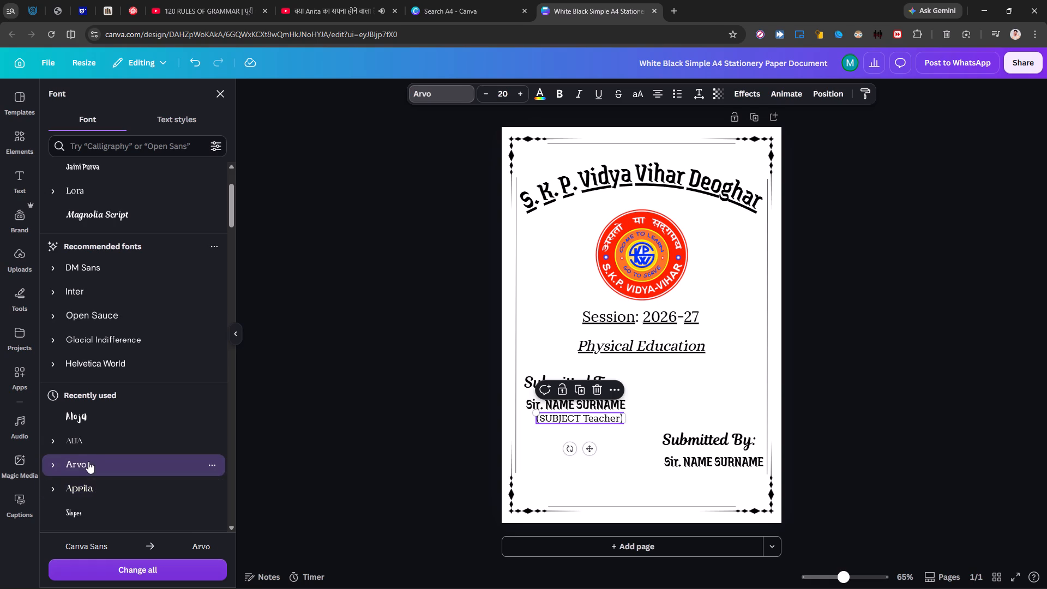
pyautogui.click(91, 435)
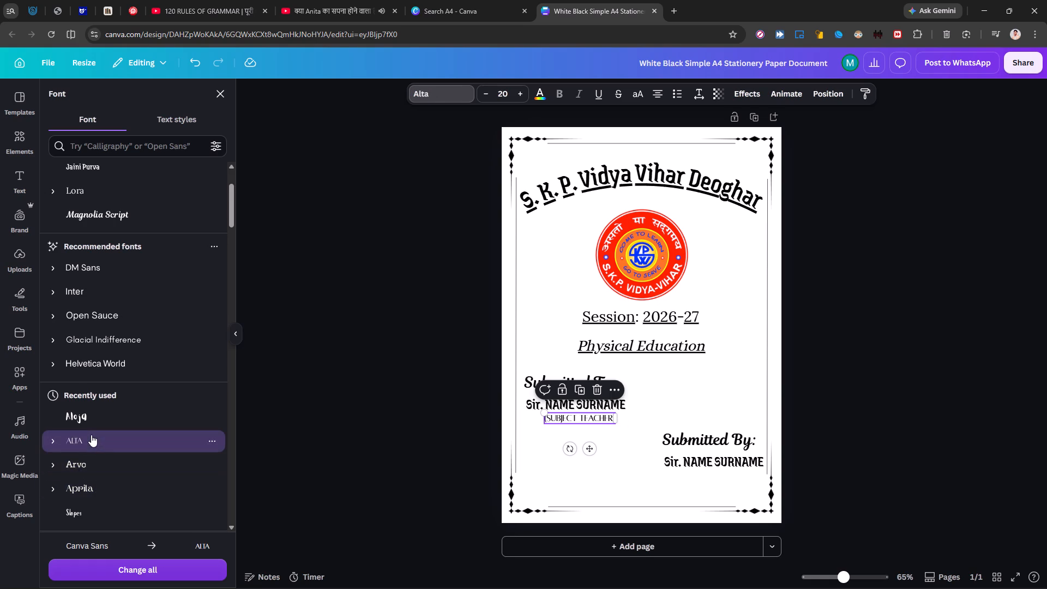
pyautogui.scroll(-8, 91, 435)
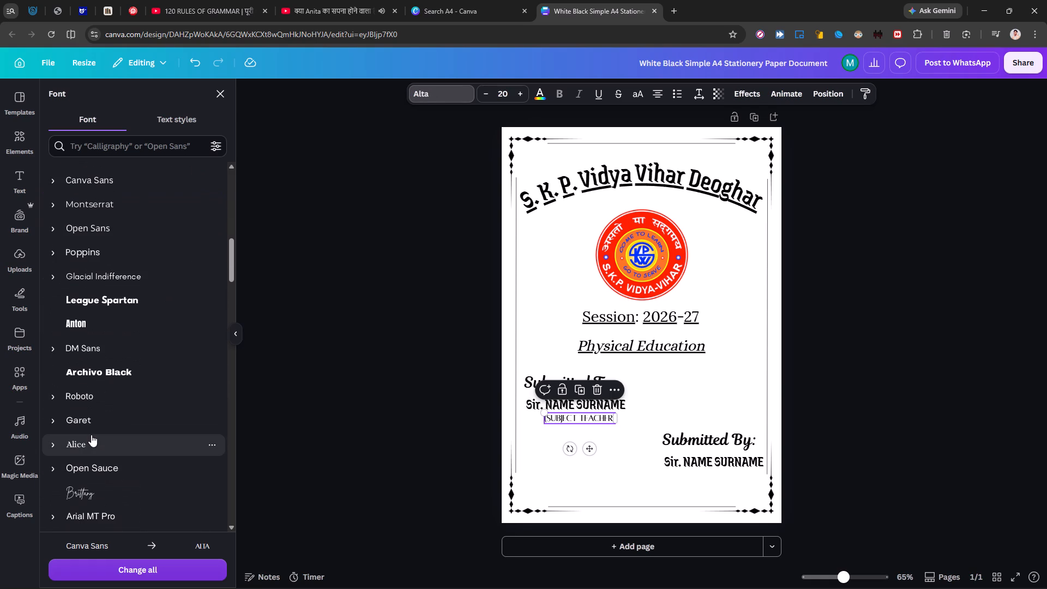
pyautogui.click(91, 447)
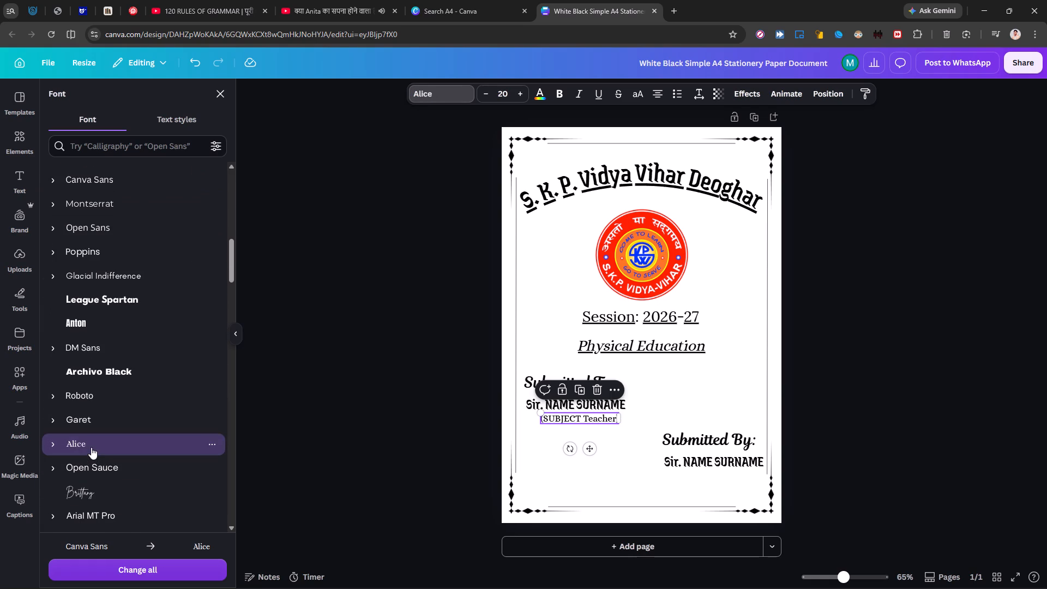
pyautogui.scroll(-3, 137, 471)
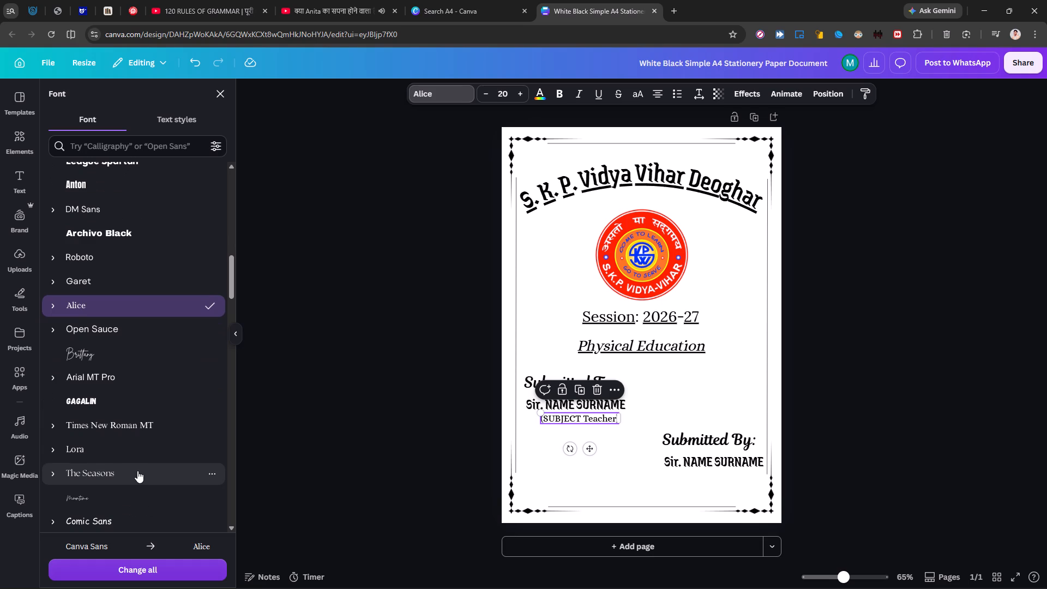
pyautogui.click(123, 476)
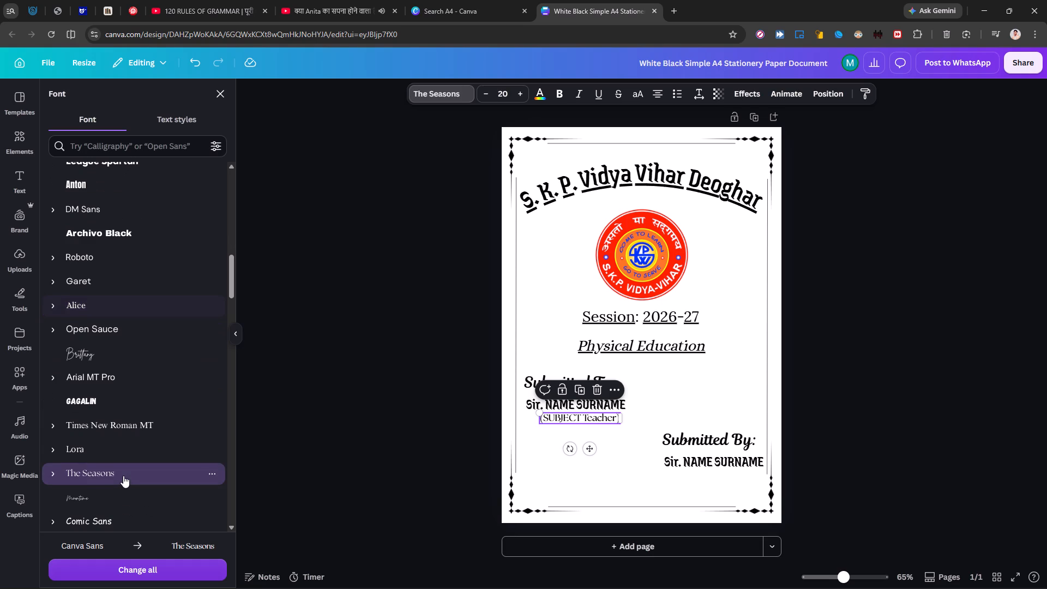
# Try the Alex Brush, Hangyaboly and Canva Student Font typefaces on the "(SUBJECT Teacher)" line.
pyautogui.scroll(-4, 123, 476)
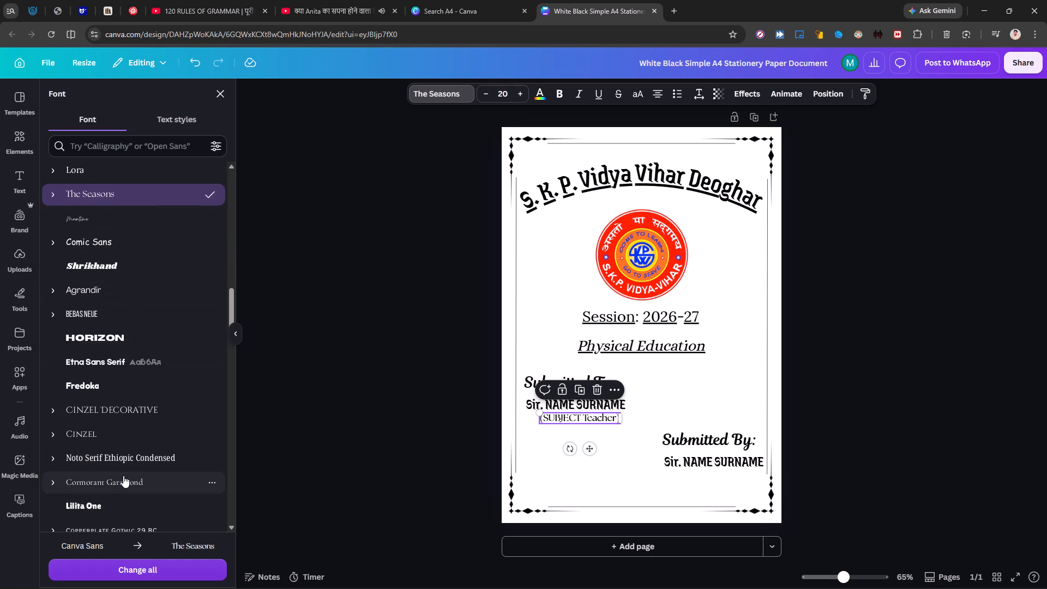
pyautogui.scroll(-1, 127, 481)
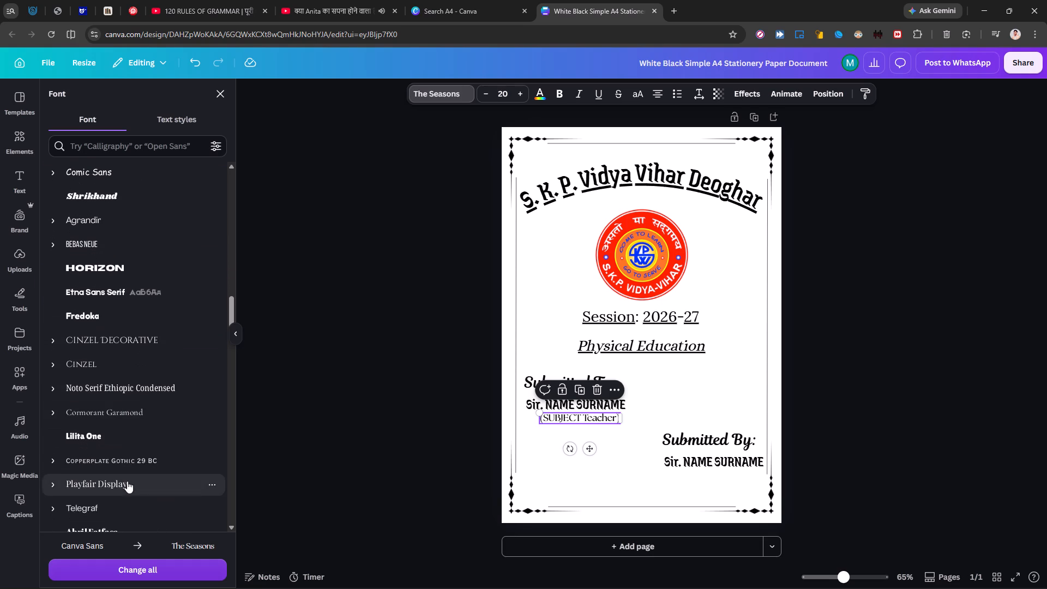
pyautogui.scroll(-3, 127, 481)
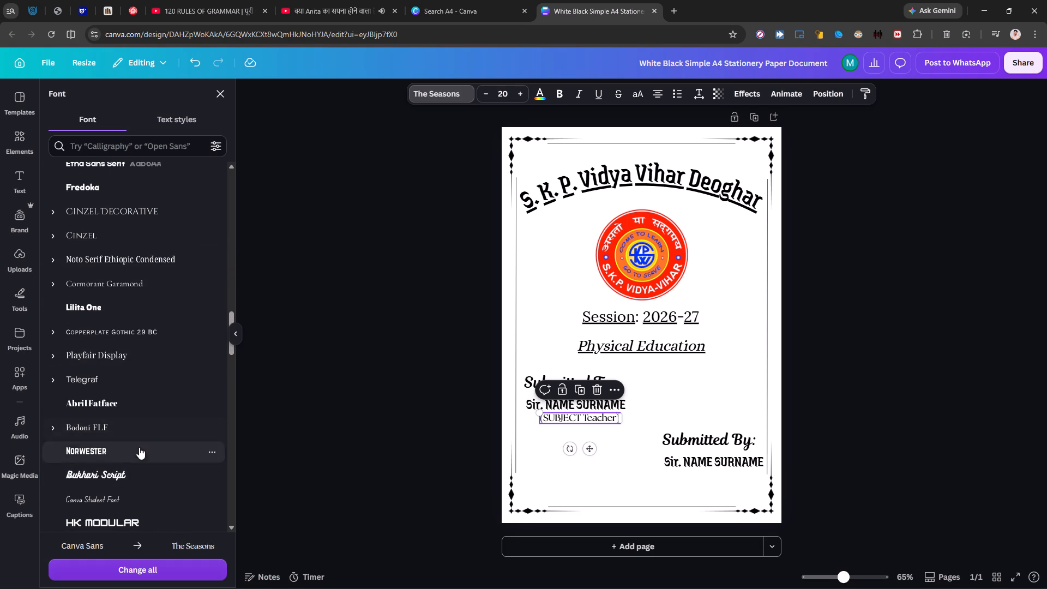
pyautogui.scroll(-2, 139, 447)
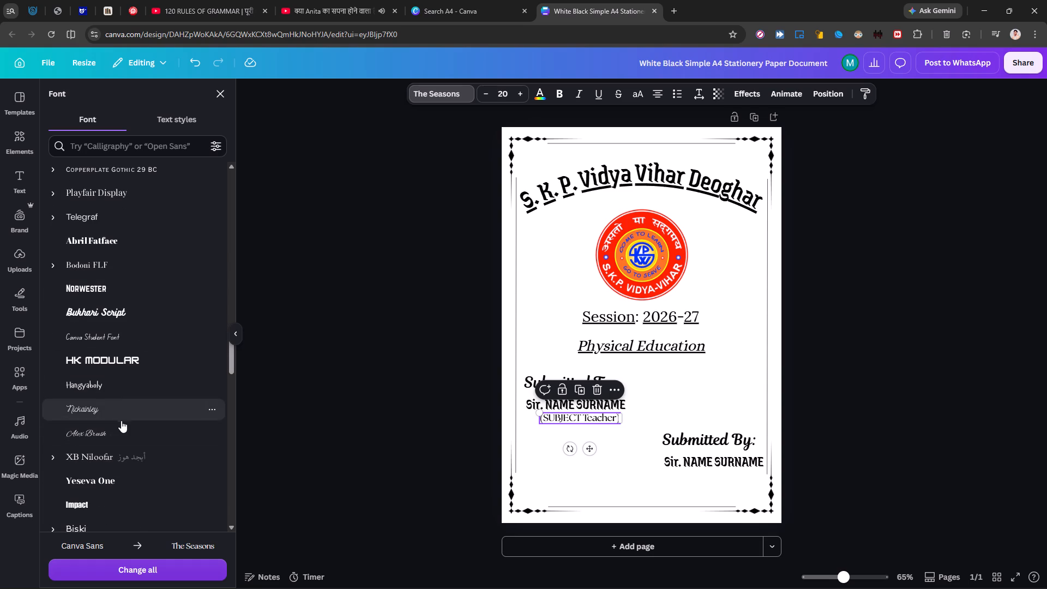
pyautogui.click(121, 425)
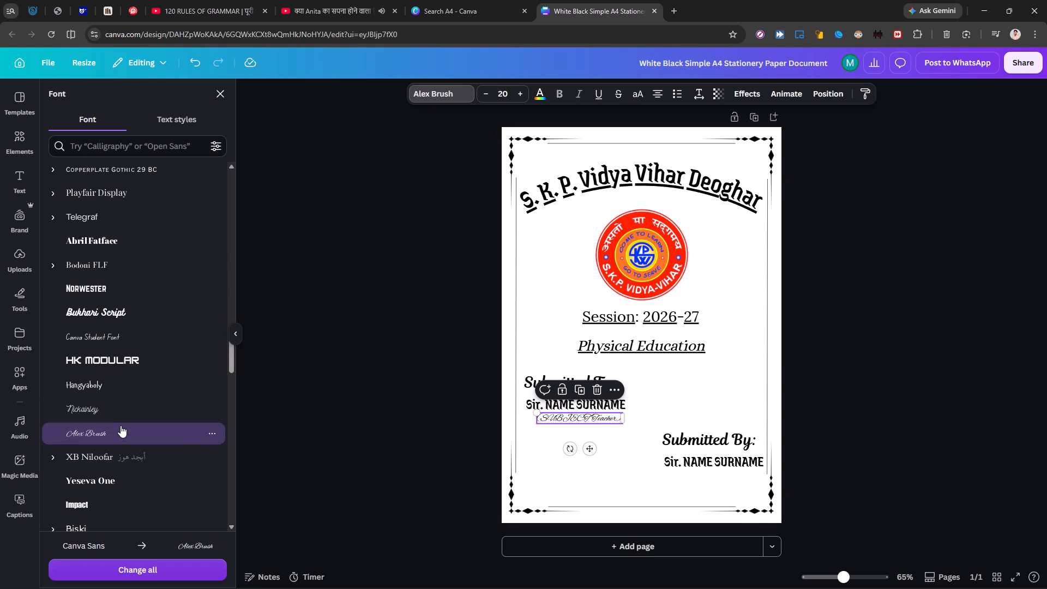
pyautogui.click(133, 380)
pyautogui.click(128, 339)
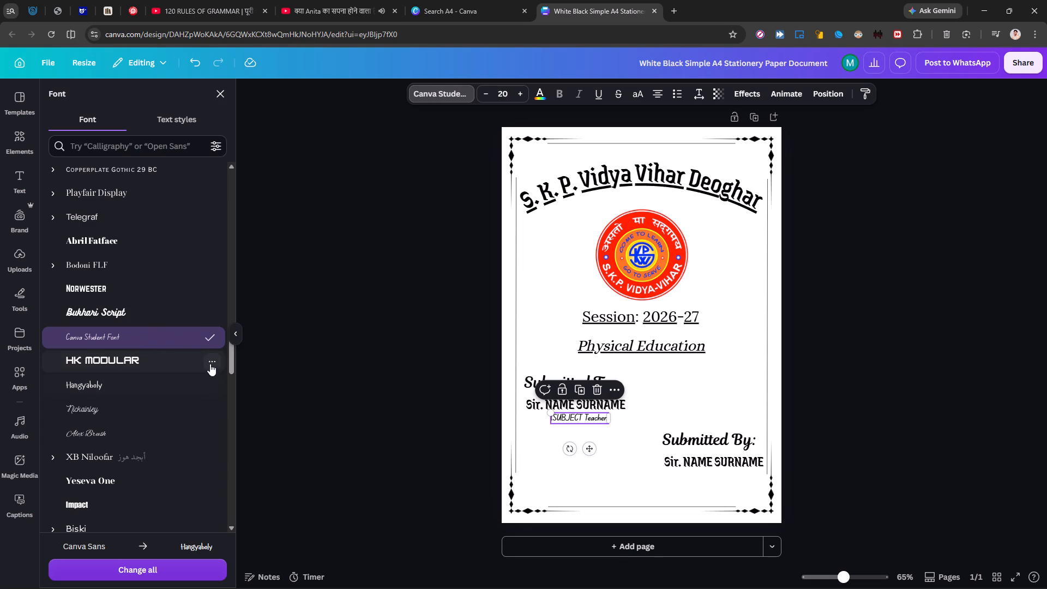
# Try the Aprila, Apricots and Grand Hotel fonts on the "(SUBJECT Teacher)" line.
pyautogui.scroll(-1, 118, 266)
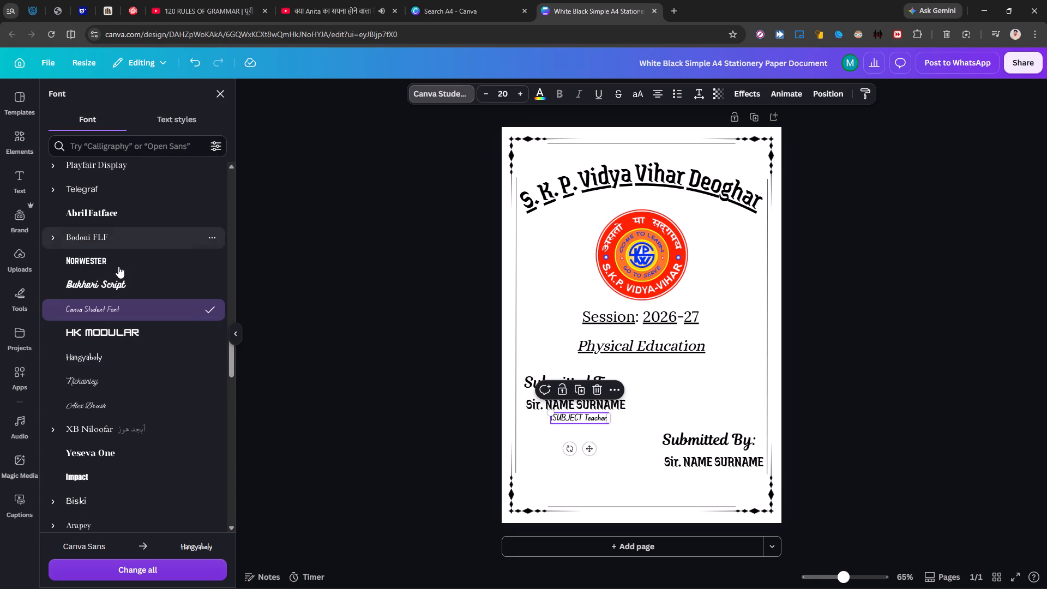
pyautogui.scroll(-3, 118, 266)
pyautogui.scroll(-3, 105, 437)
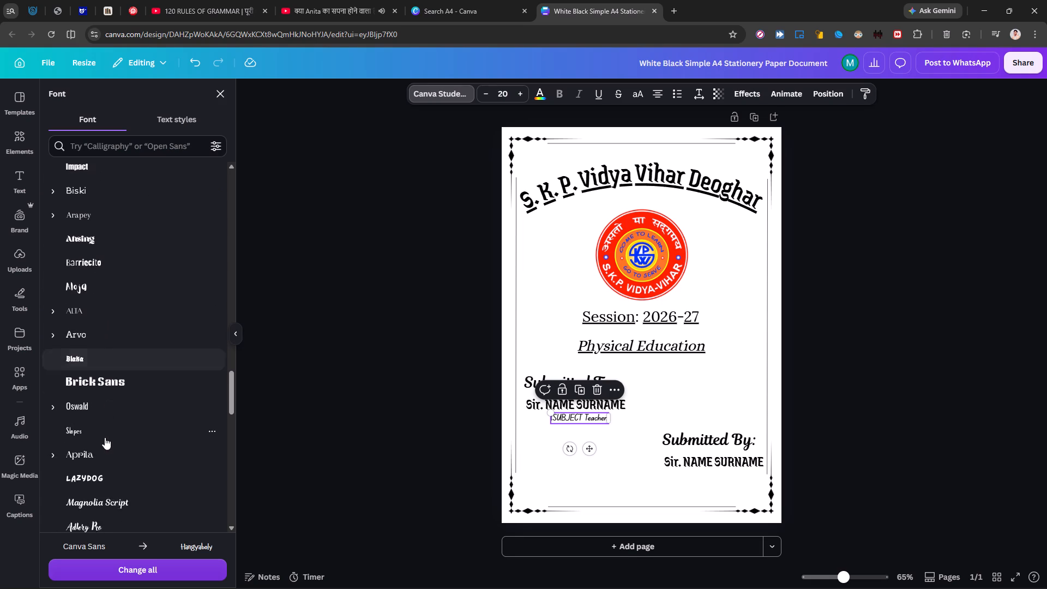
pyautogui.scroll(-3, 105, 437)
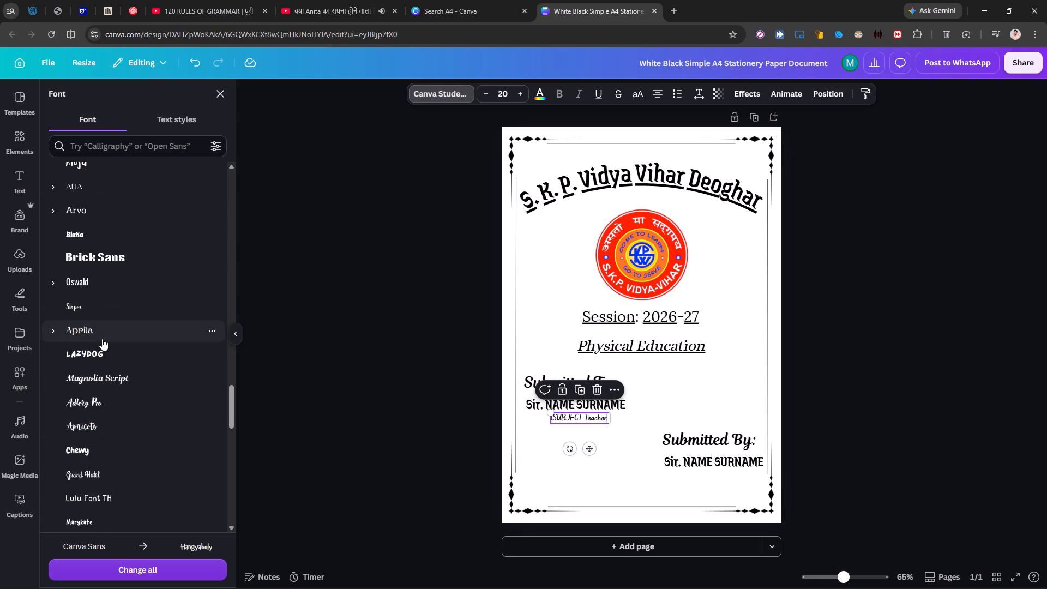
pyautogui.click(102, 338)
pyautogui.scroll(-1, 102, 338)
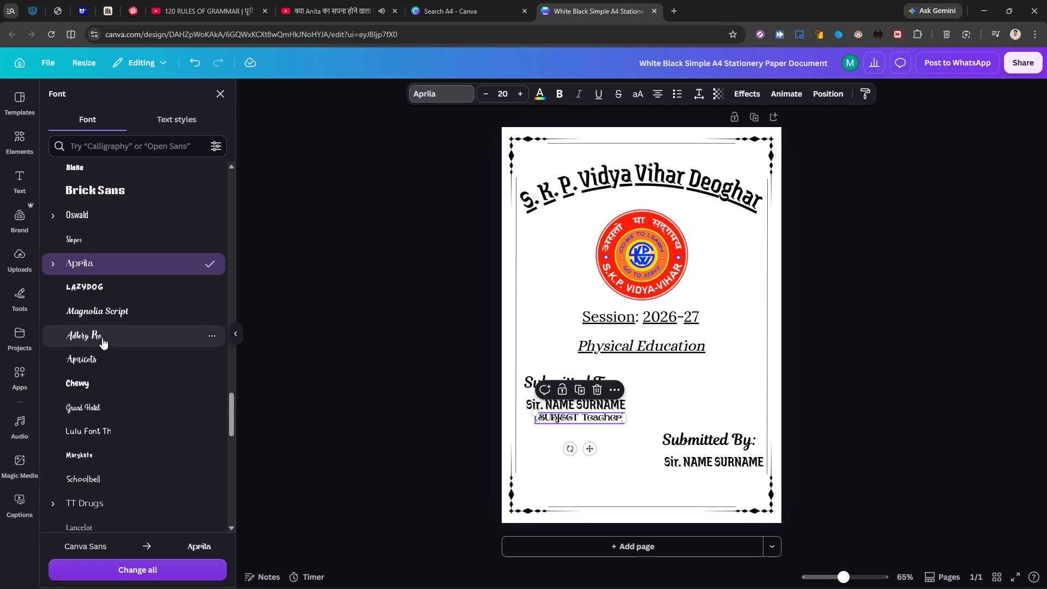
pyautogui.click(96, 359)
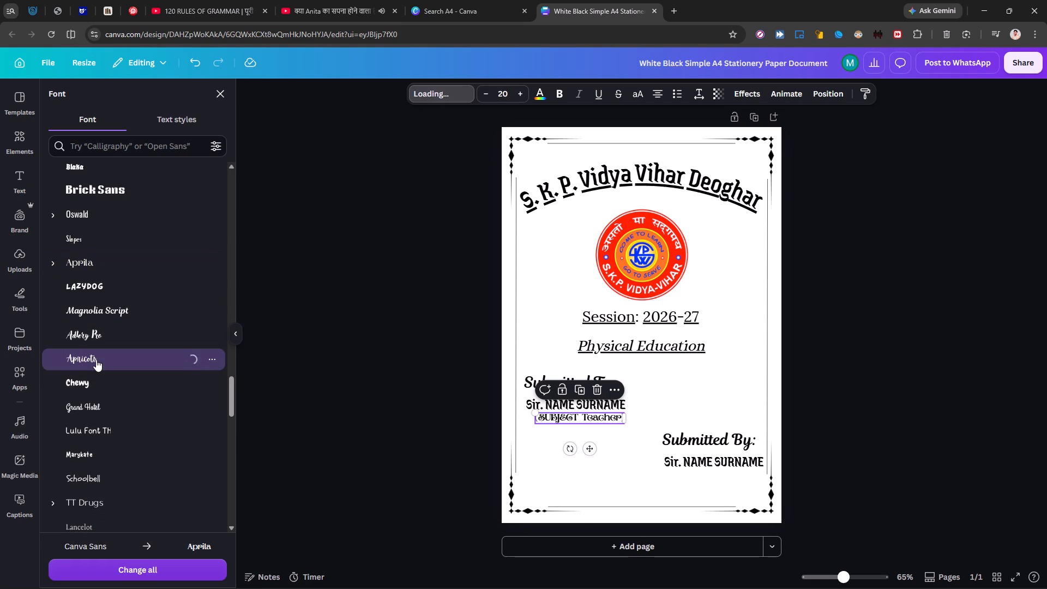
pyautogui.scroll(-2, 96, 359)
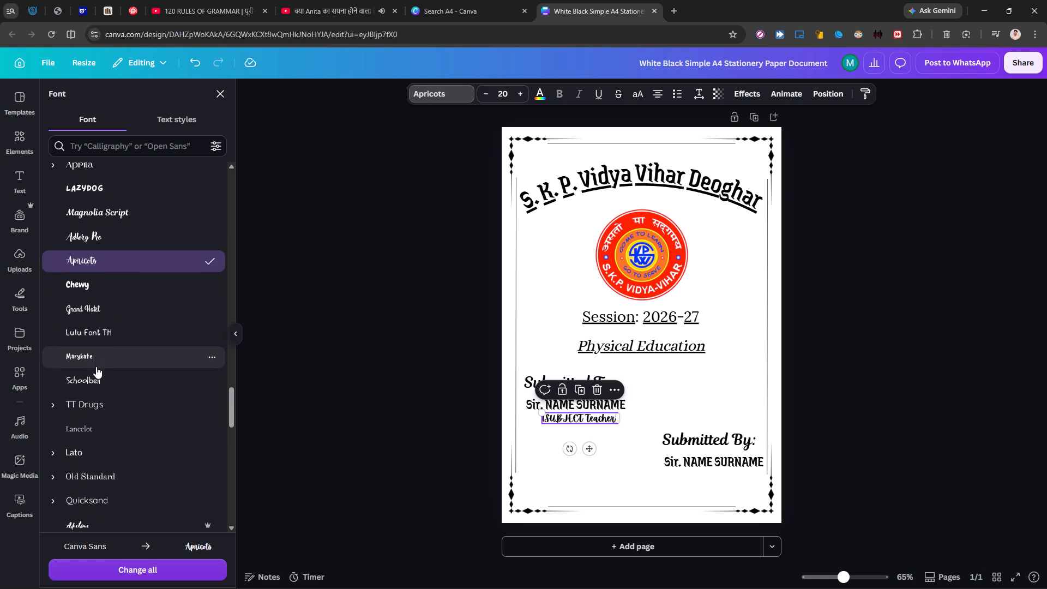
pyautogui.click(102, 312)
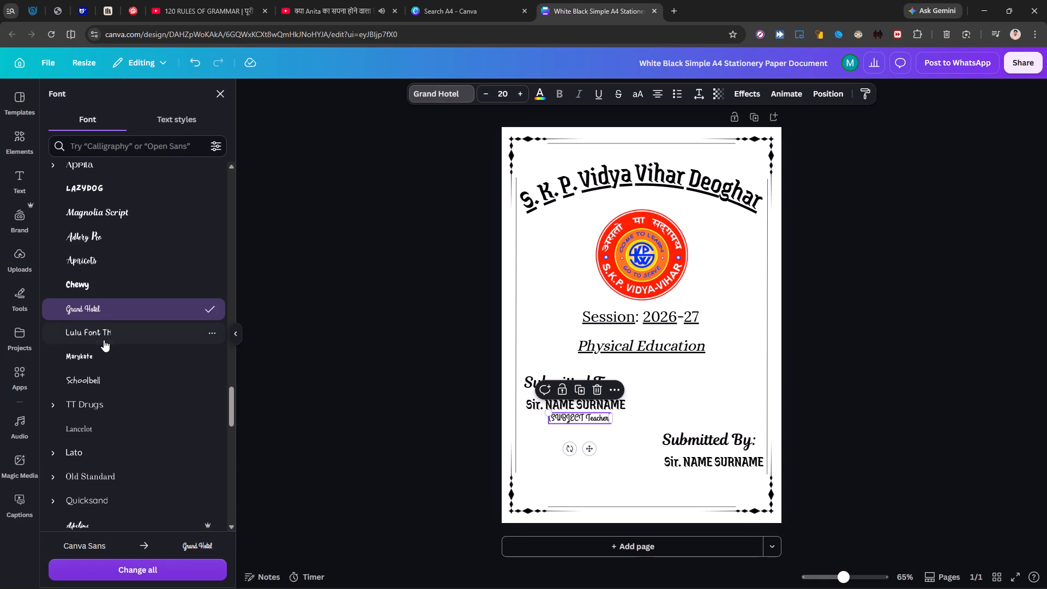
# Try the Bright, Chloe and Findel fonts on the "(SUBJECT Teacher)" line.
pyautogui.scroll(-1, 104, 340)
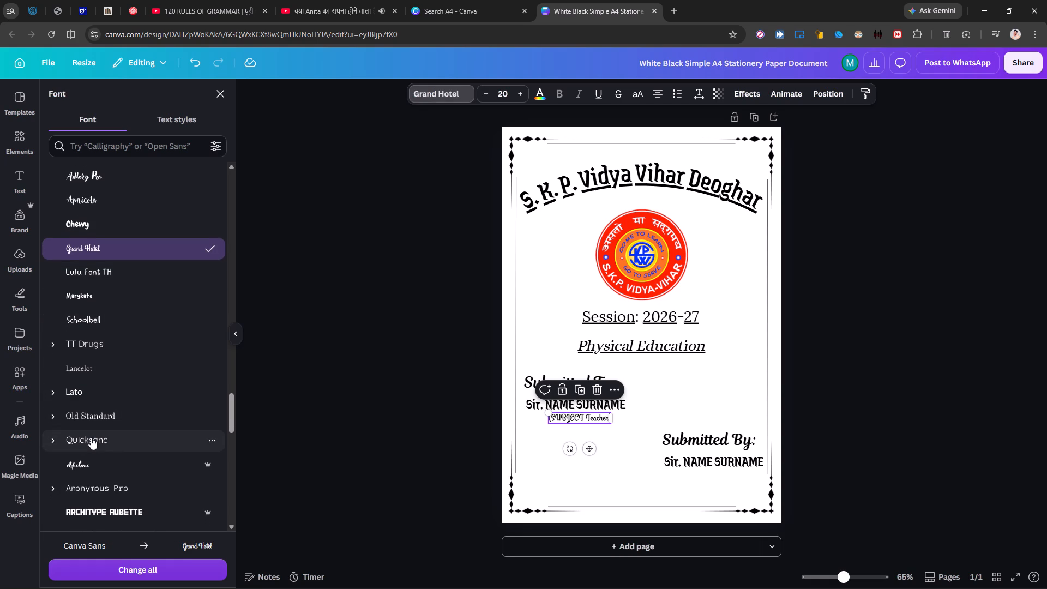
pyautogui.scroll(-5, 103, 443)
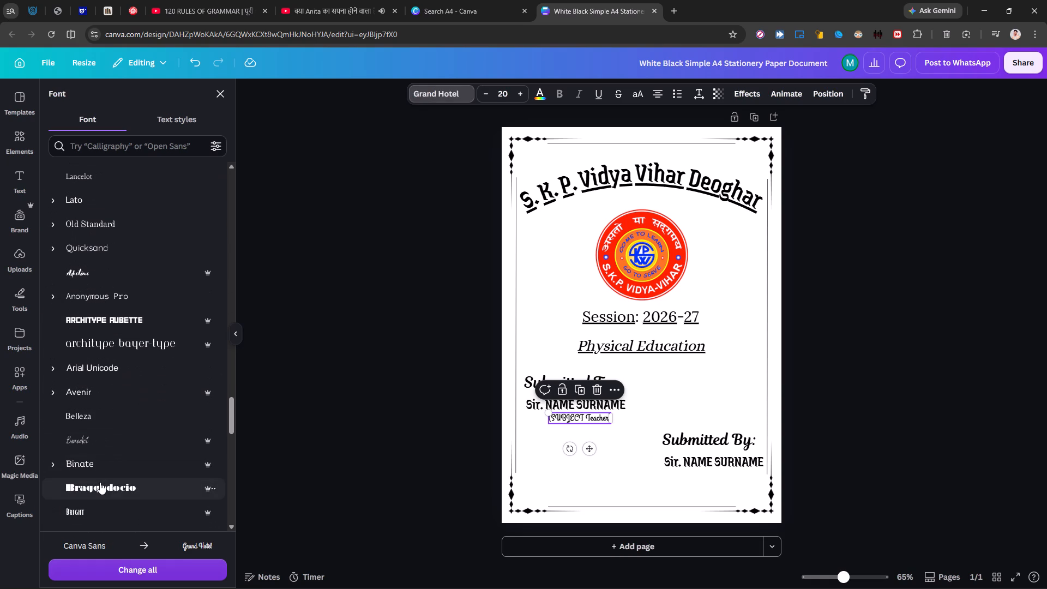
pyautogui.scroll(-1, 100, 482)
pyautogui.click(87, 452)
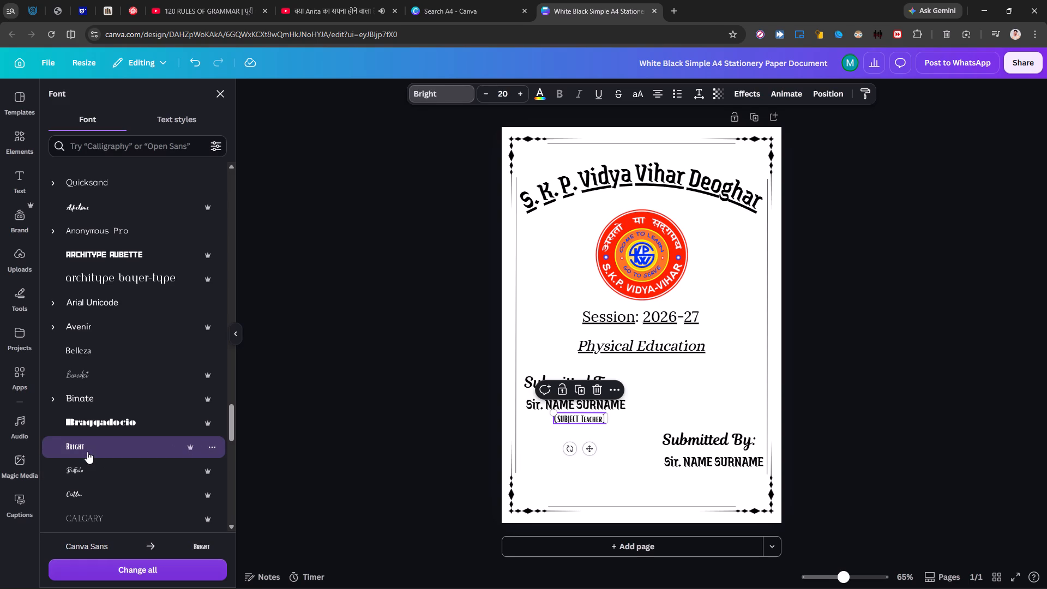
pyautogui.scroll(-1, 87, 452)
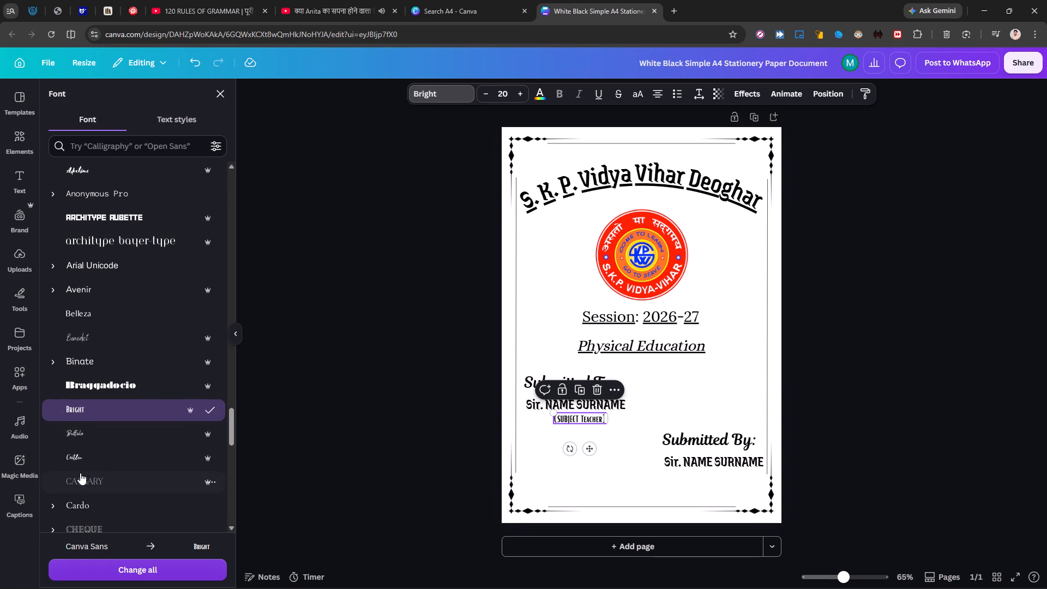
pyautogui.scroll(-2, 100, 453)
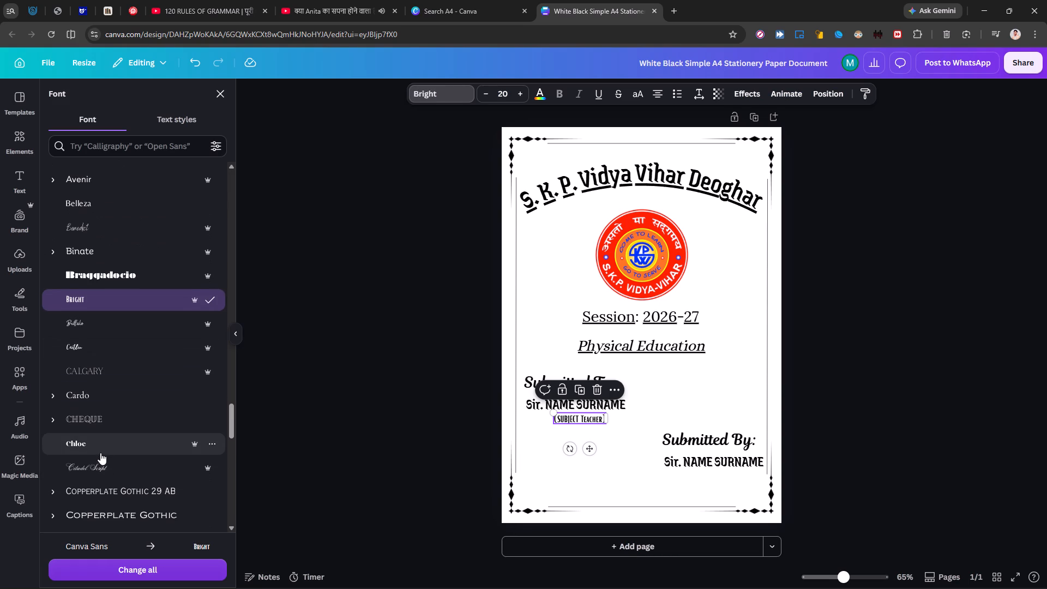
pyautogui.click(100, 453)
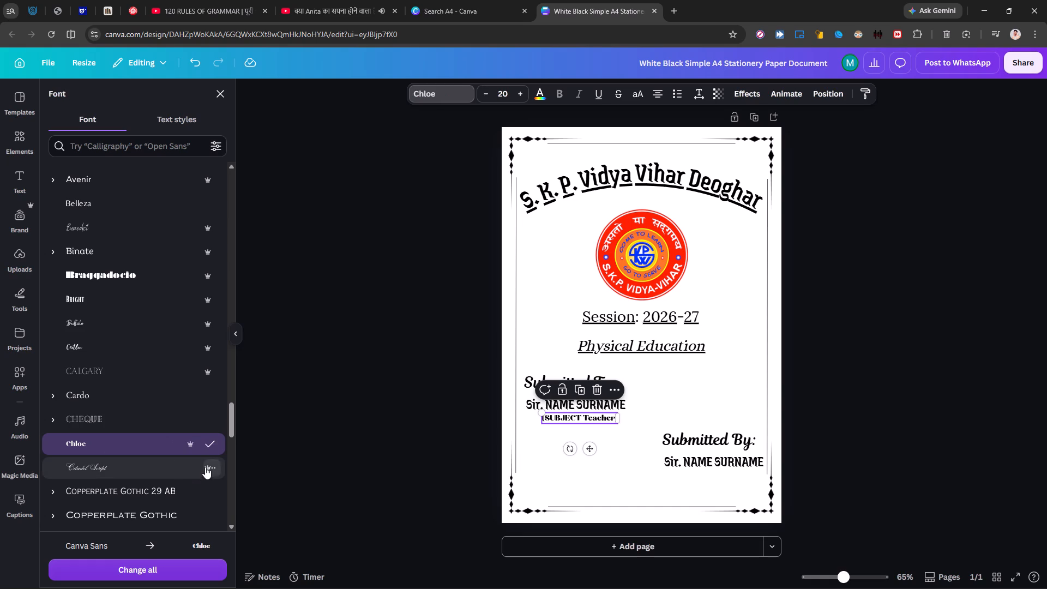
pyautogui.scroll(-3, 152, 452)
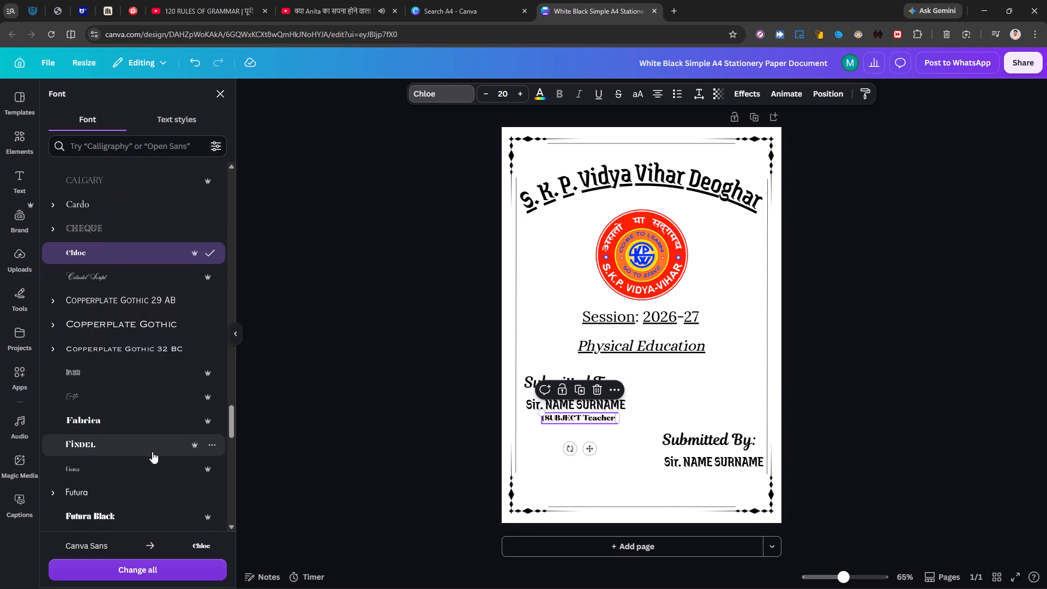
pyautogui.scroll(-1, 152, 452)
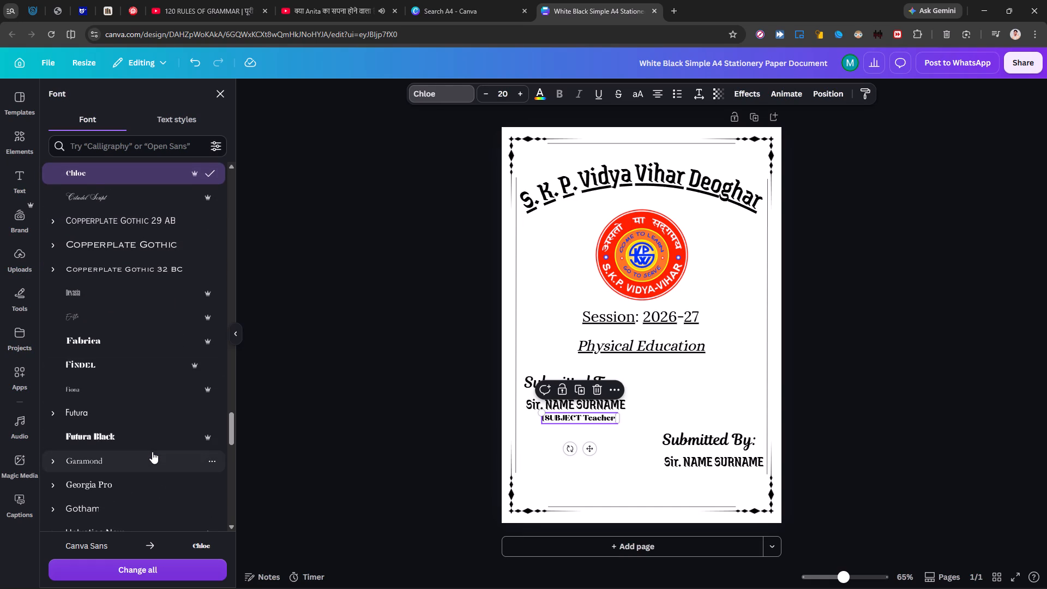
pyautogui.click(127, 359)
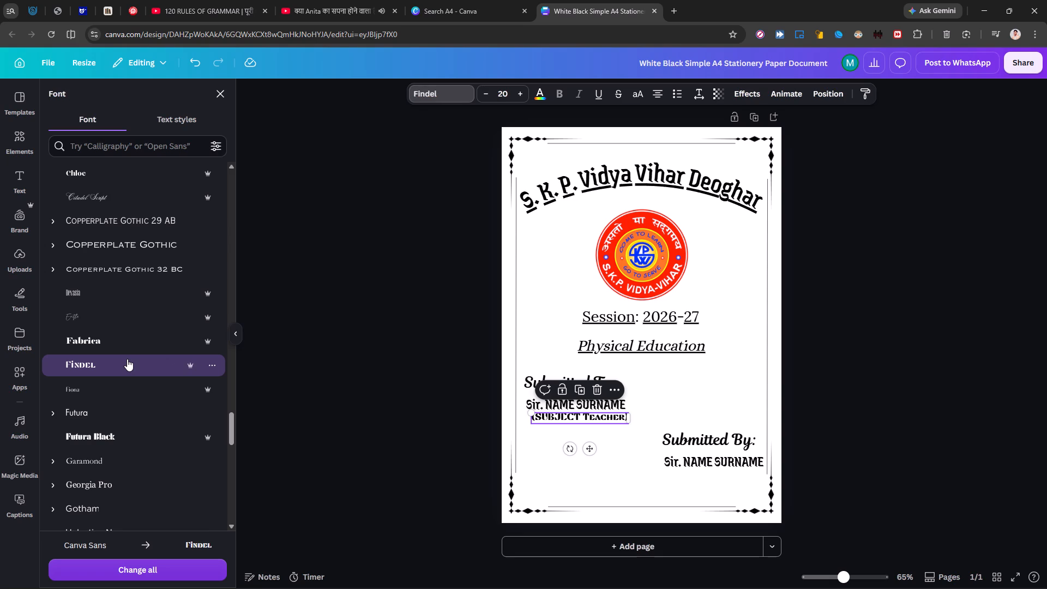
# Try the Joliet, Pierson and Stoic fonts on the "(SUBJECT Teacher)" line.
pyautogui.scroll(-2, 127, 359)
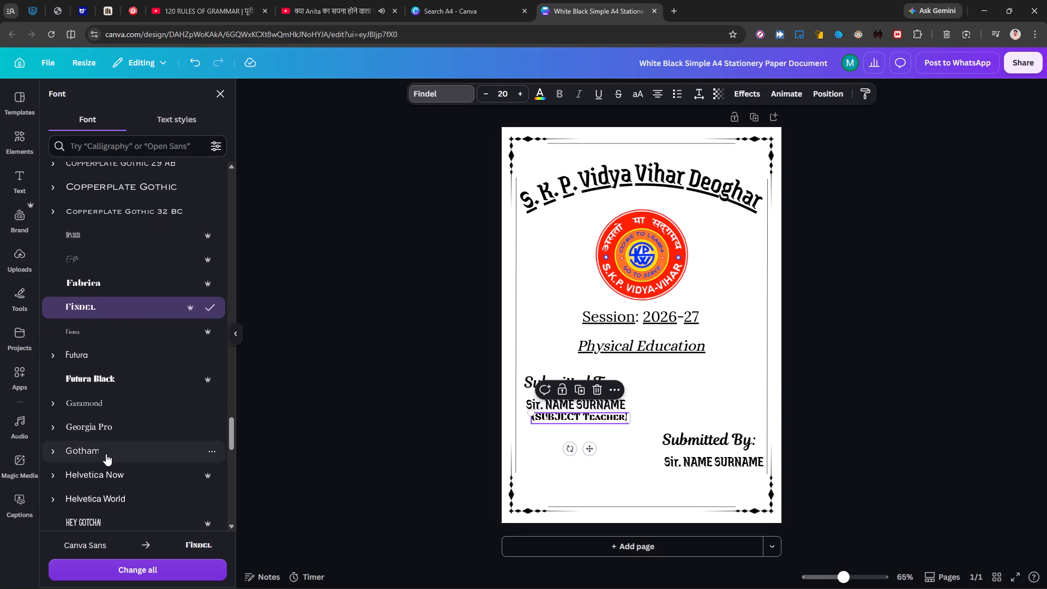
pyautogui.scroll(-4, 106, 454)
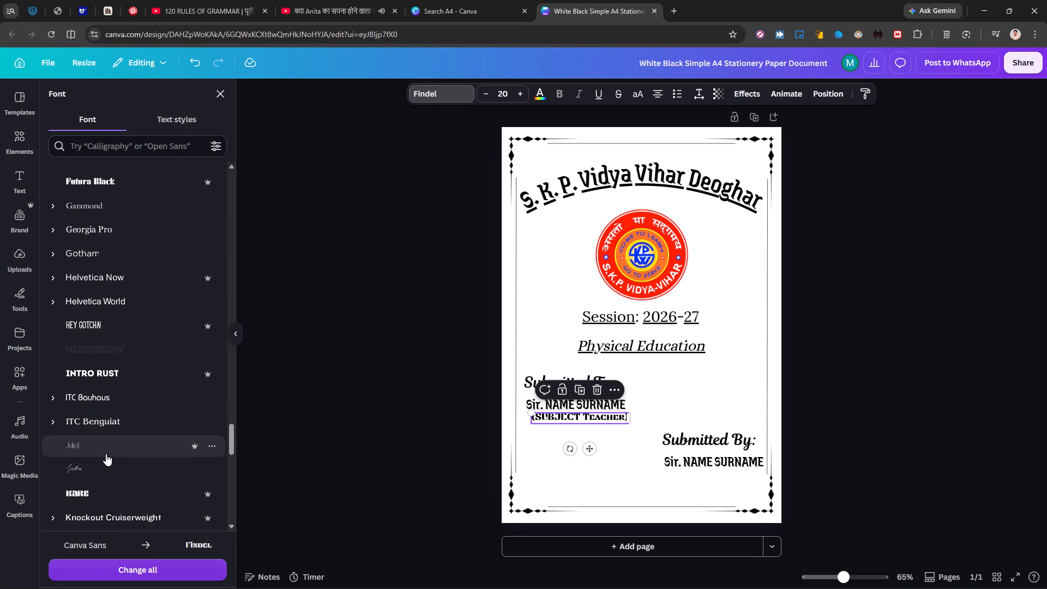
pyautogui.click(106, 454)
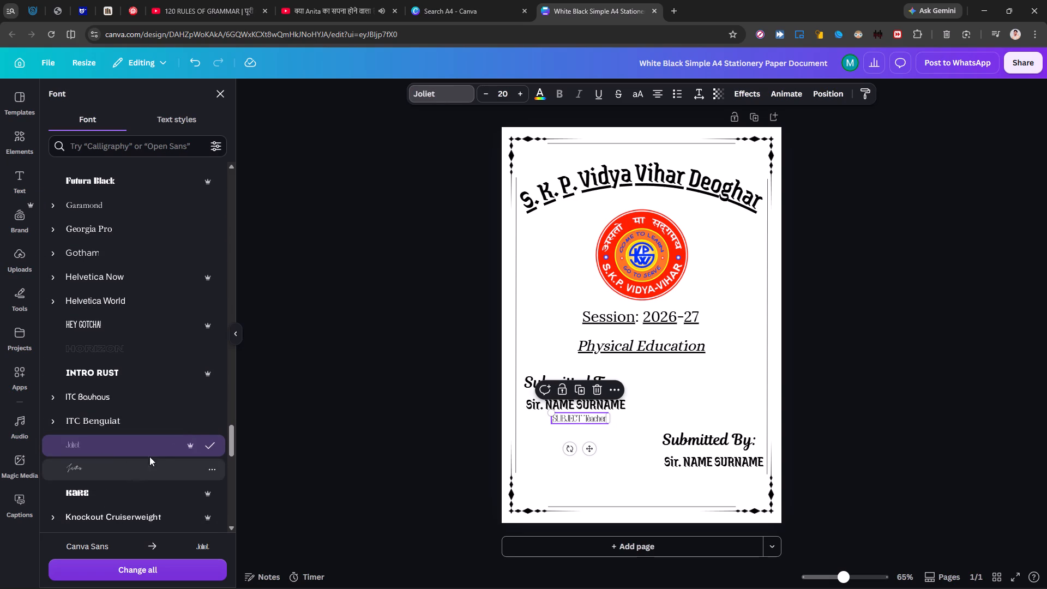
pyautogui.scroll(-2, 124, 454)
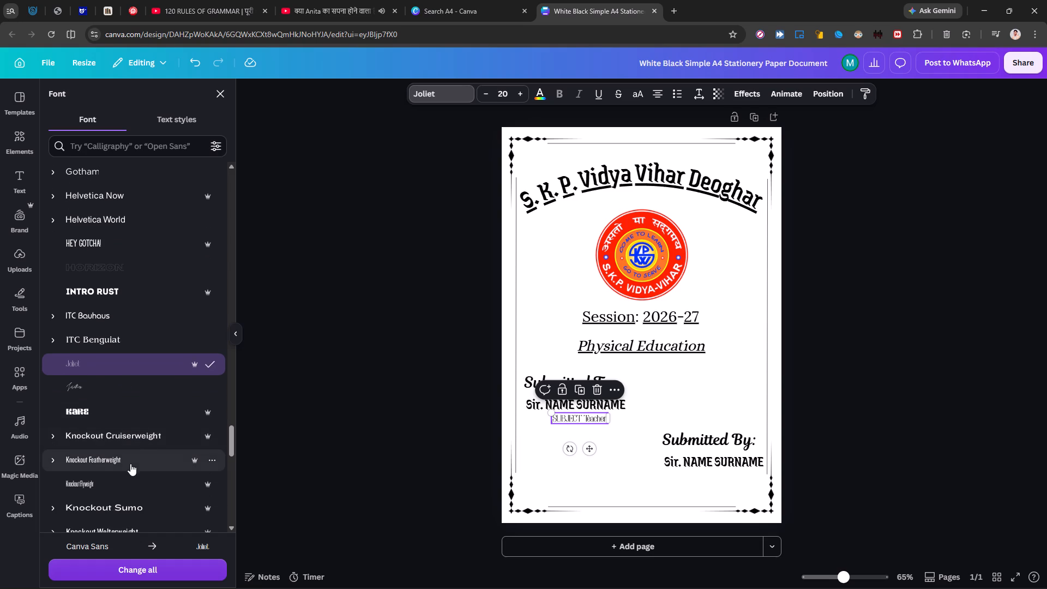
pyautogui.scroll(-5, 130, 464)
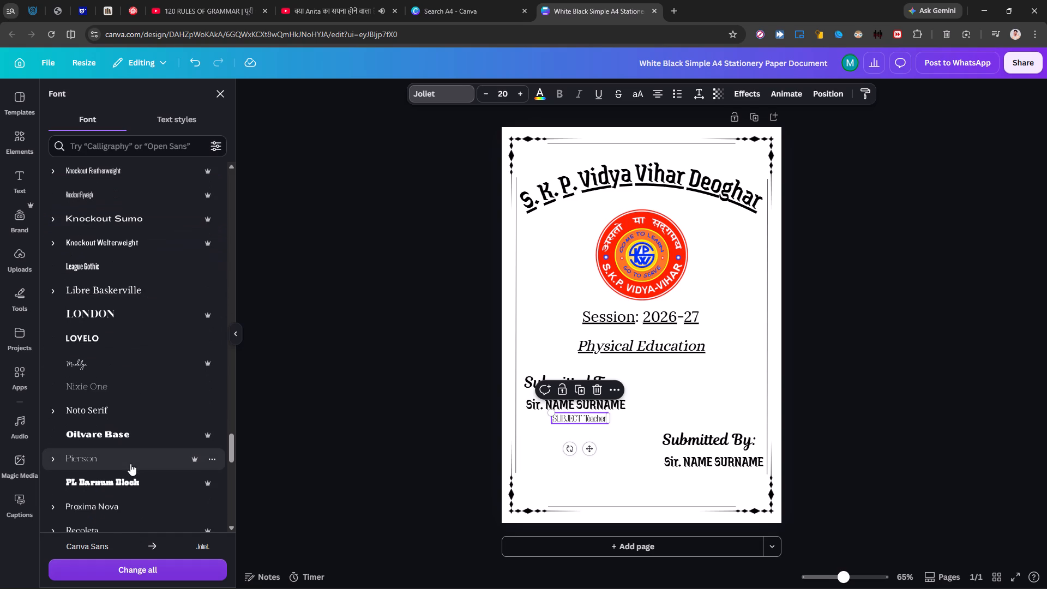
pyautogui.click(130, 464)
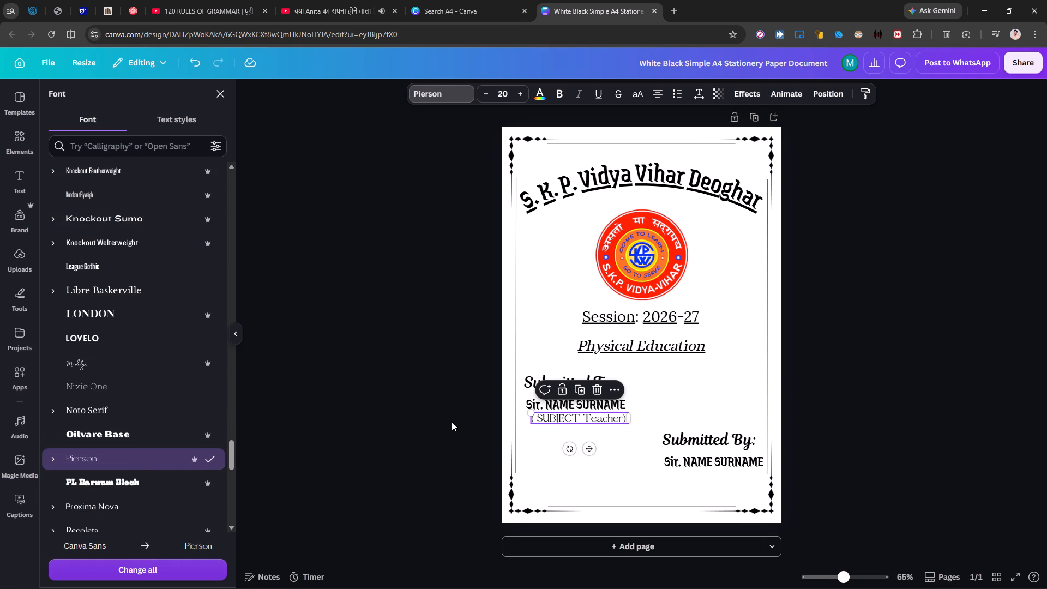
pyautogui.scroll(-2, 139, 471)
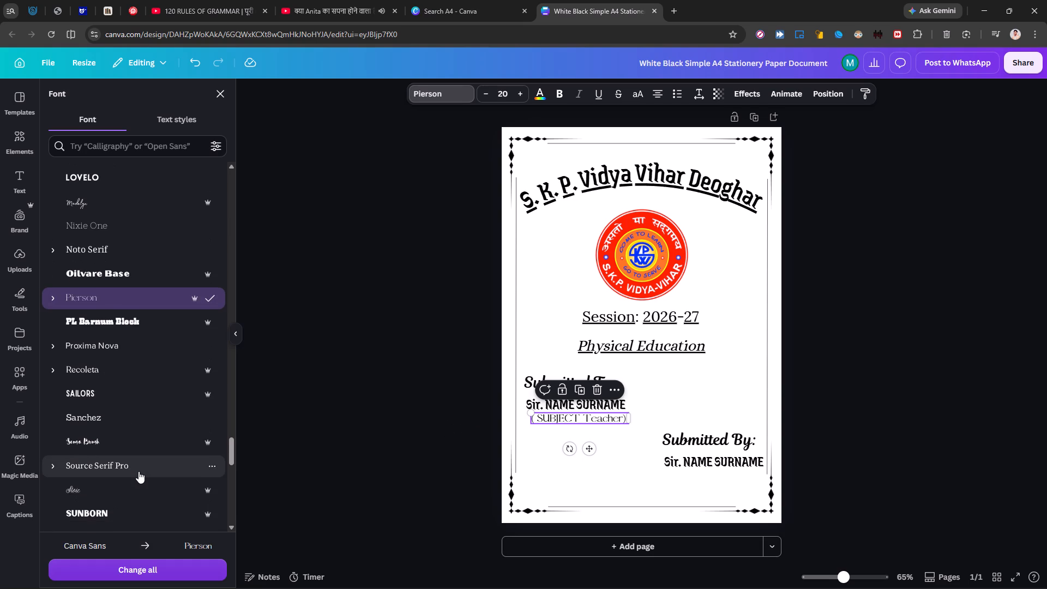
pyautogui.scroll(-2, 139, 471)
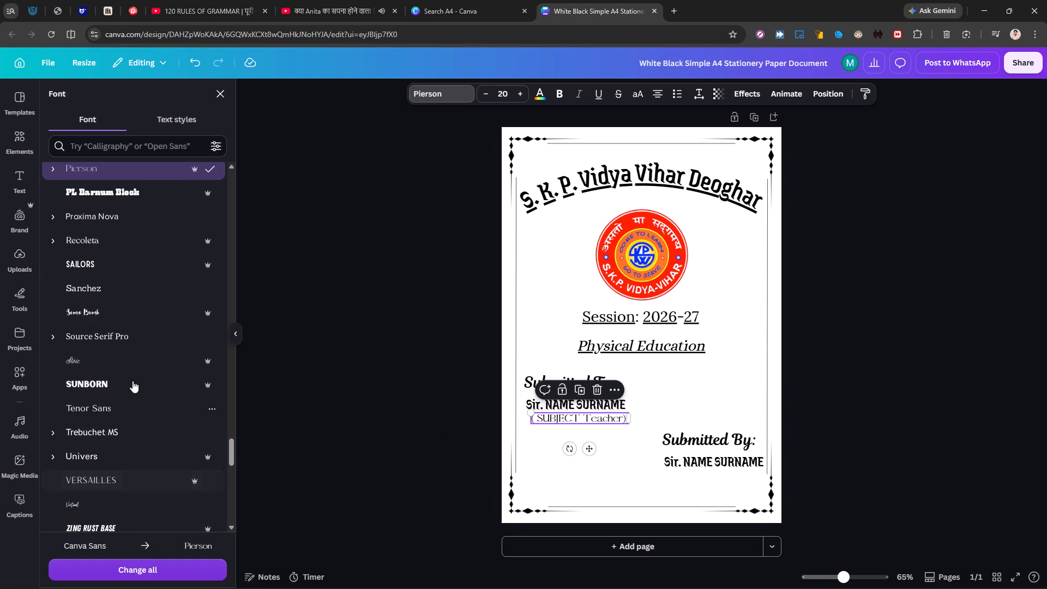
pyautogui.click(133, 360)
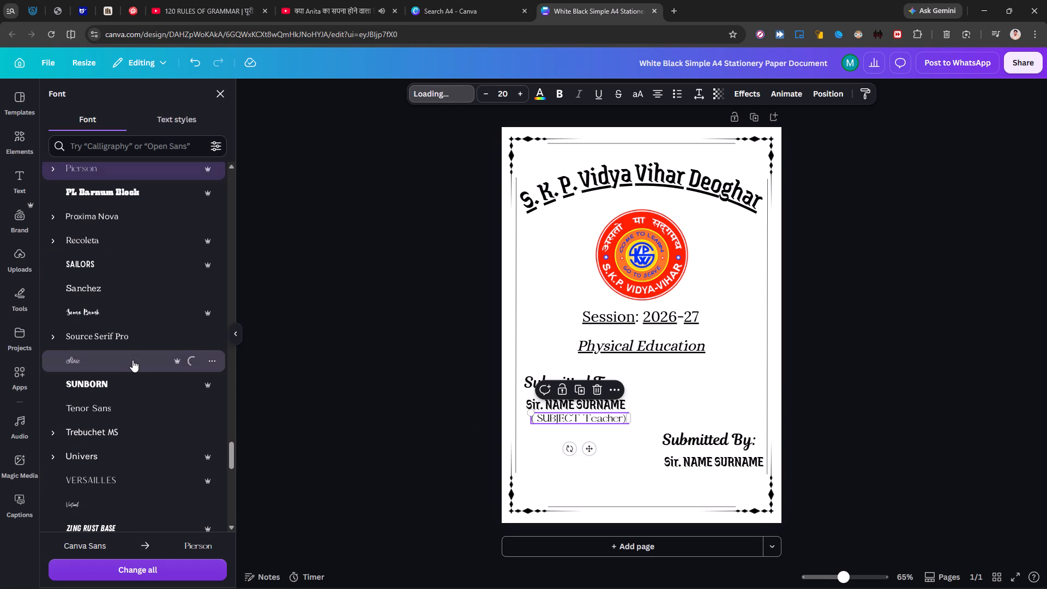
# Apply the Abril font from the English fonts to the "(SUBJECT Teacher)" line.
pyautogui.scroll(-1, 133, 360)
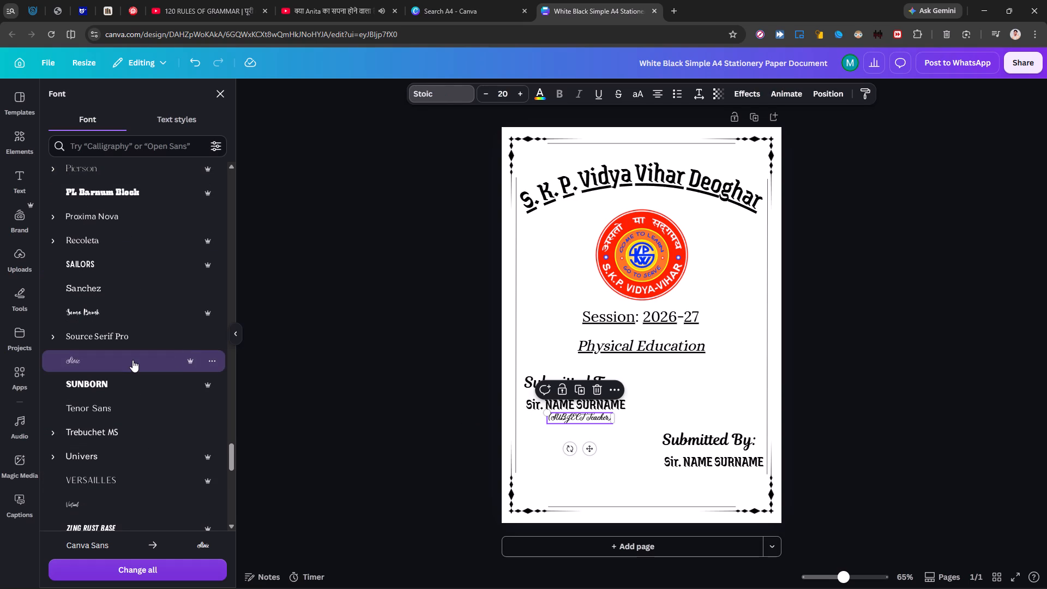
pyautogui.scroll(-1, 133, 360)
pyautogui.scroll(-2, 114, 460)
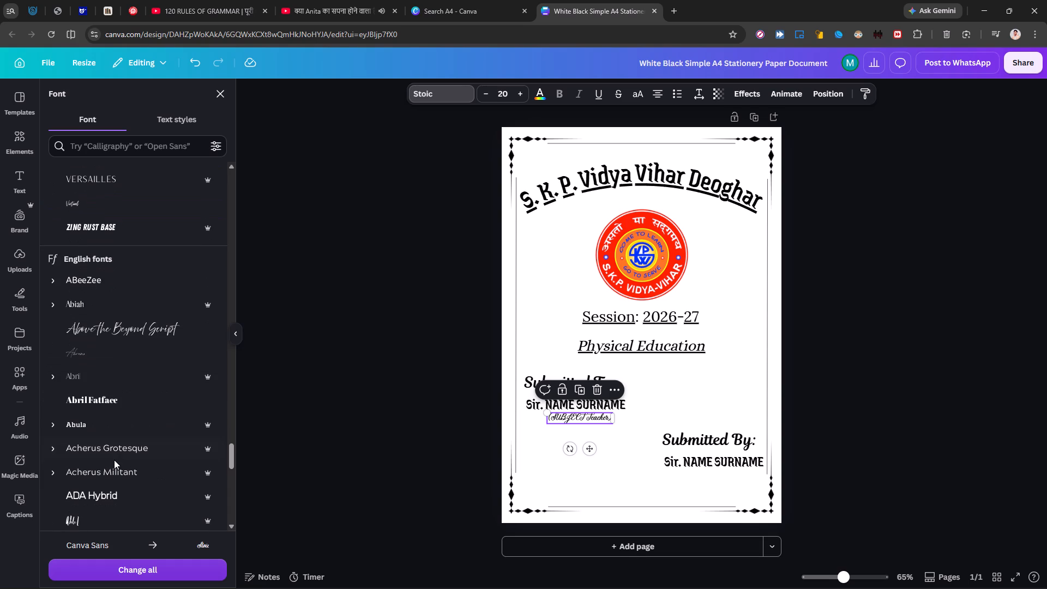
pyautogui.scroll(-1, 107, 429)
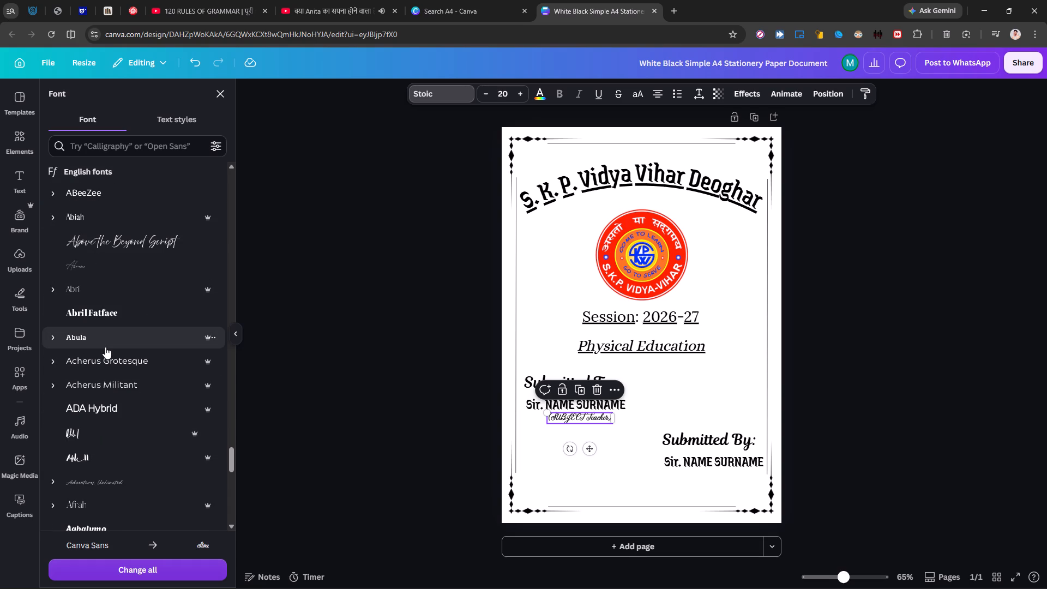
pyautogui.click(117, 287)
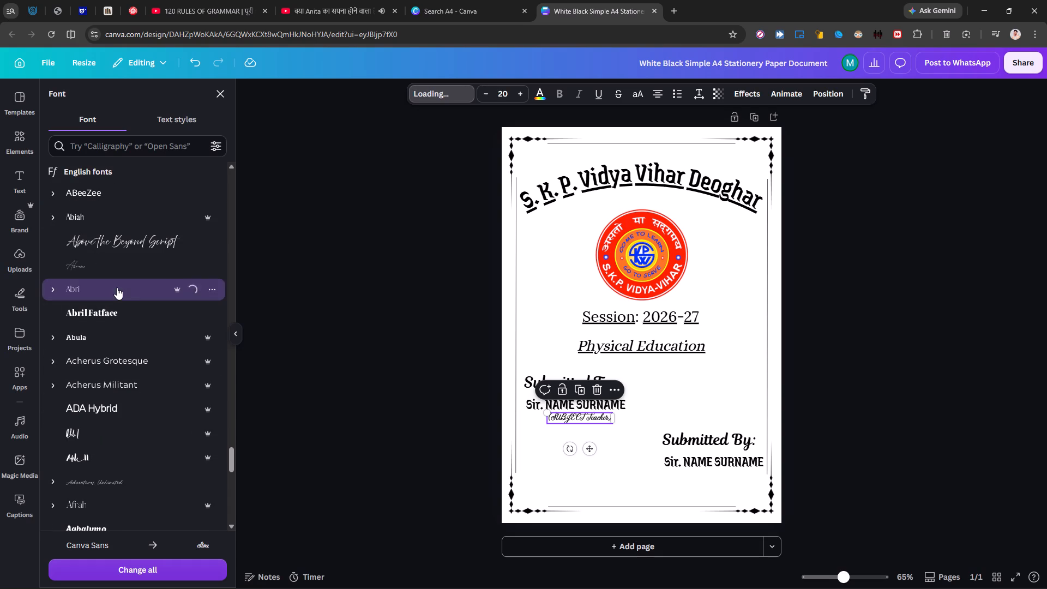
# Look through the English fonts beginning with A for an alternative typeface for the "(SUBJECT Teacher)" line.
pyautogui.scroll(-3, 146, 297)
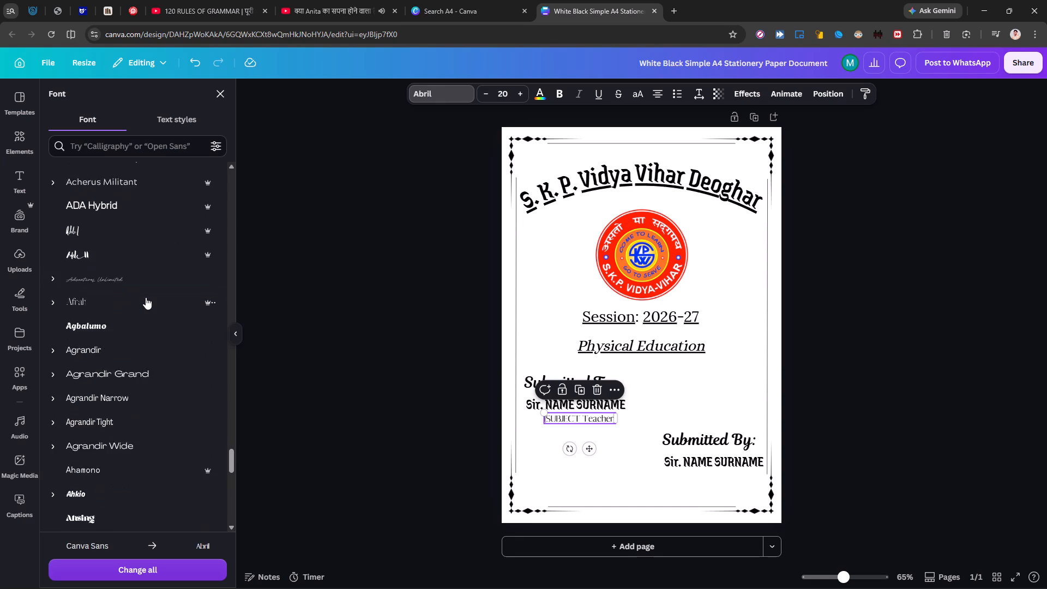
pyautogui.scroll(-4, 146, 297)
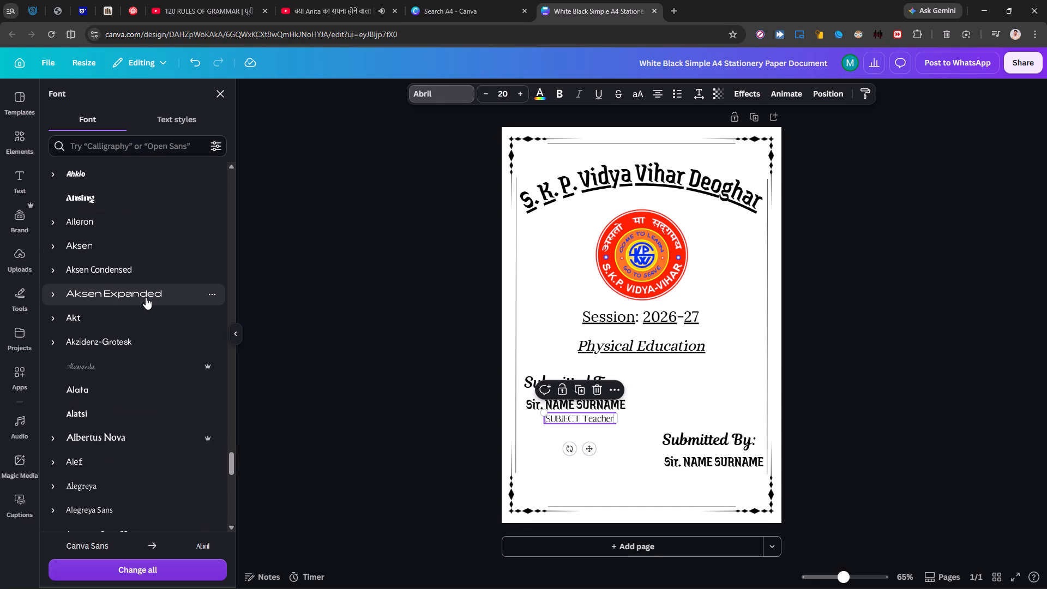
pyautogui.scroll(-2, 146, 297)
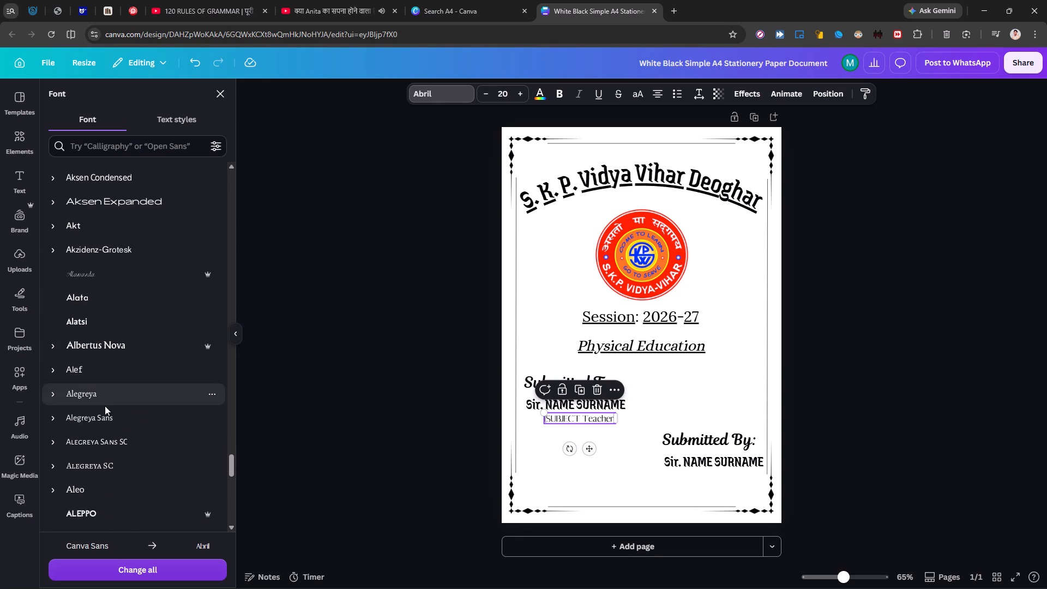
pyautogui.scroll(-1, 111, 413)
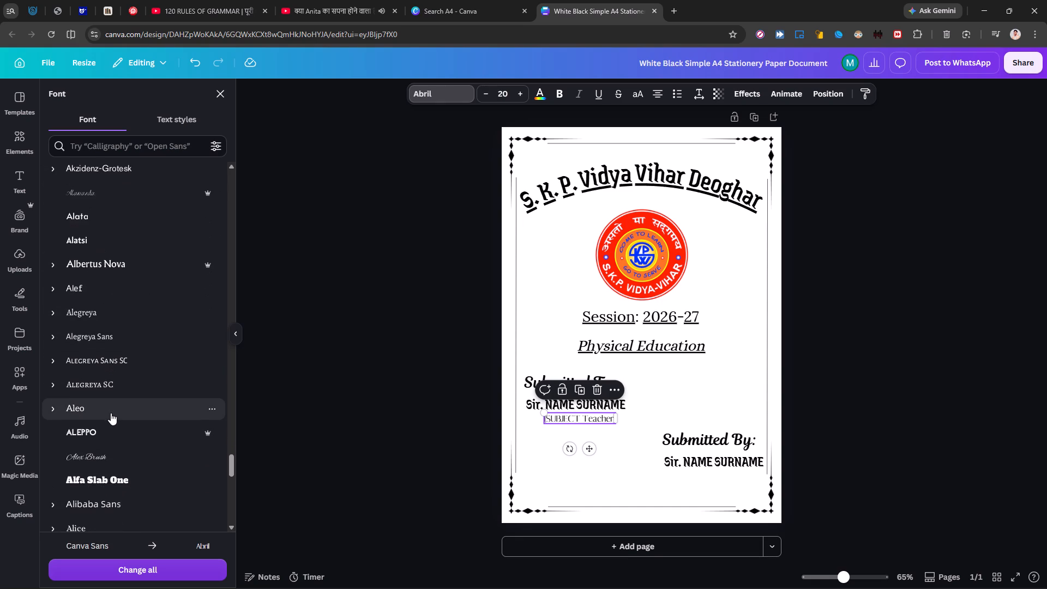
pyautogui.scroll(1, 111, 413)
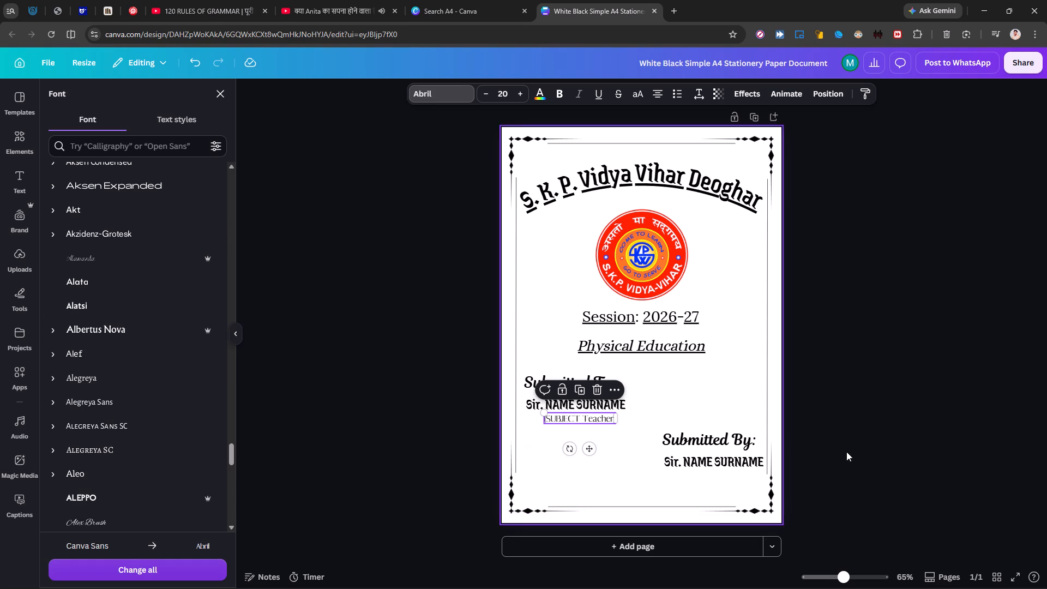
# Make the "(SUBJECT Teacher)" line bold and align it under the right end of the Submitted To name line.
pyautogui.click(854, 435)
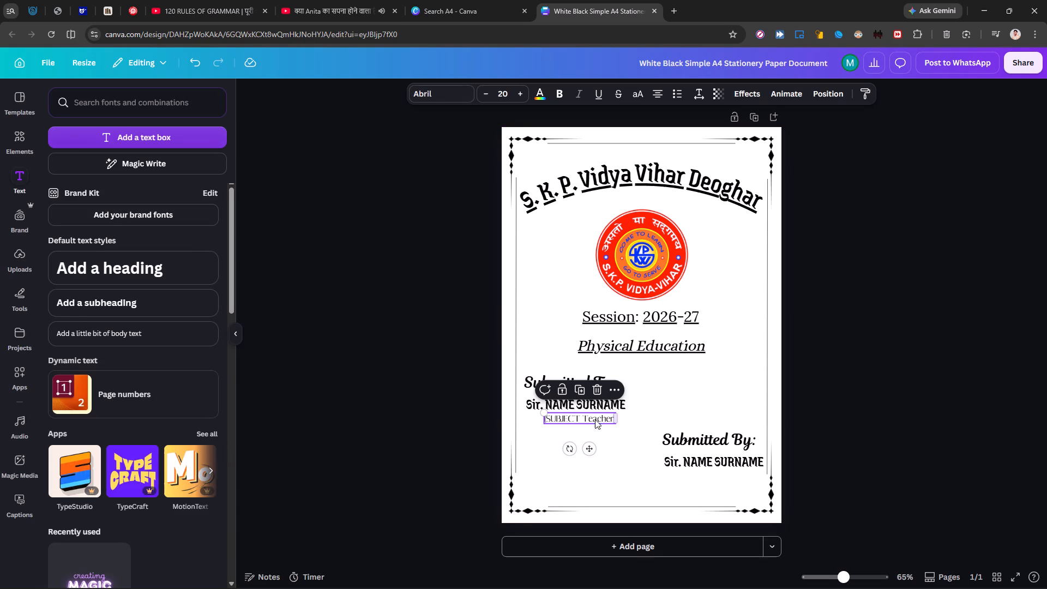
pyautogui.moveTo(589, 449); pyautogui.dragTo(598, 448)
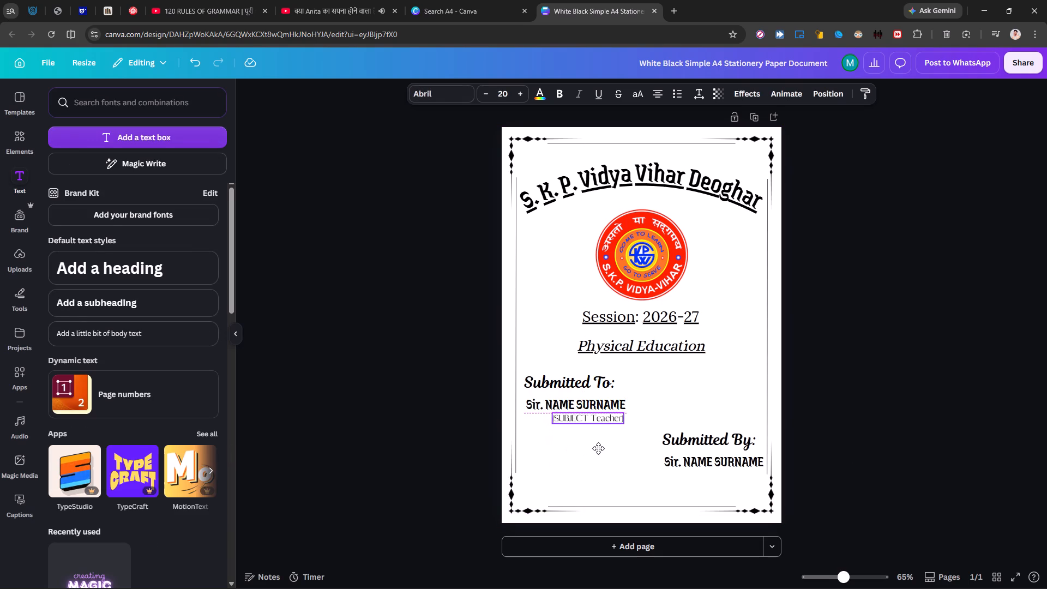
pyautogui.click(889, 414)
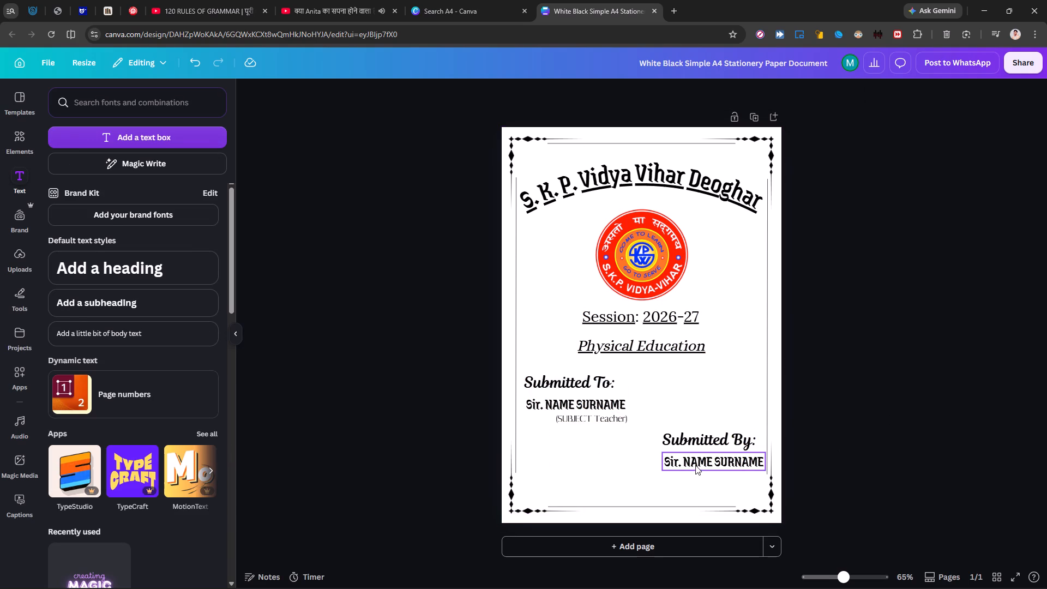
pyautogui.click(620, 420)
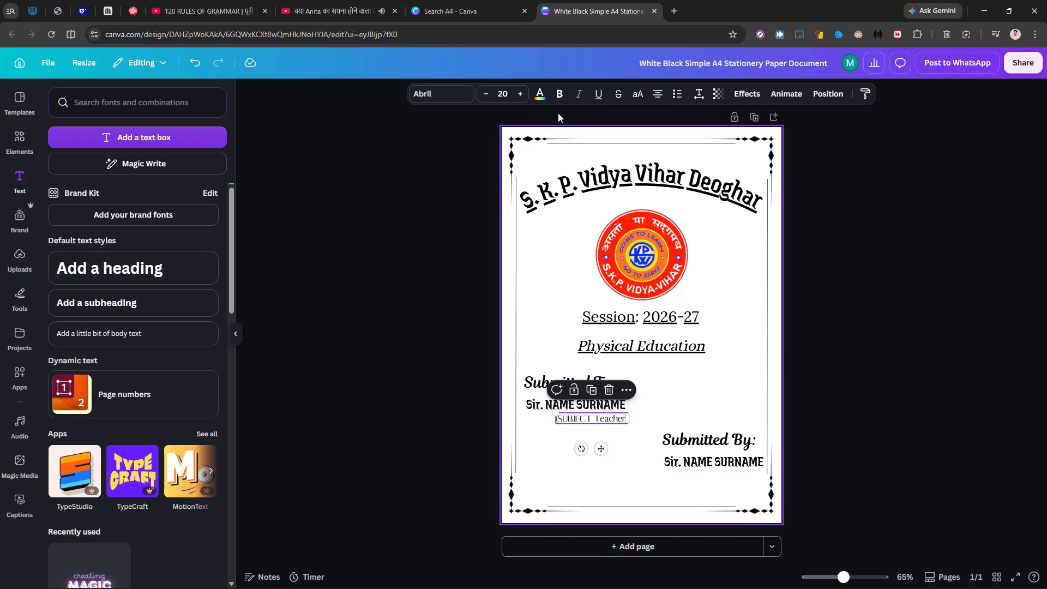
pyautogui.click(559, 96)
pyautogui.click(876, 348)
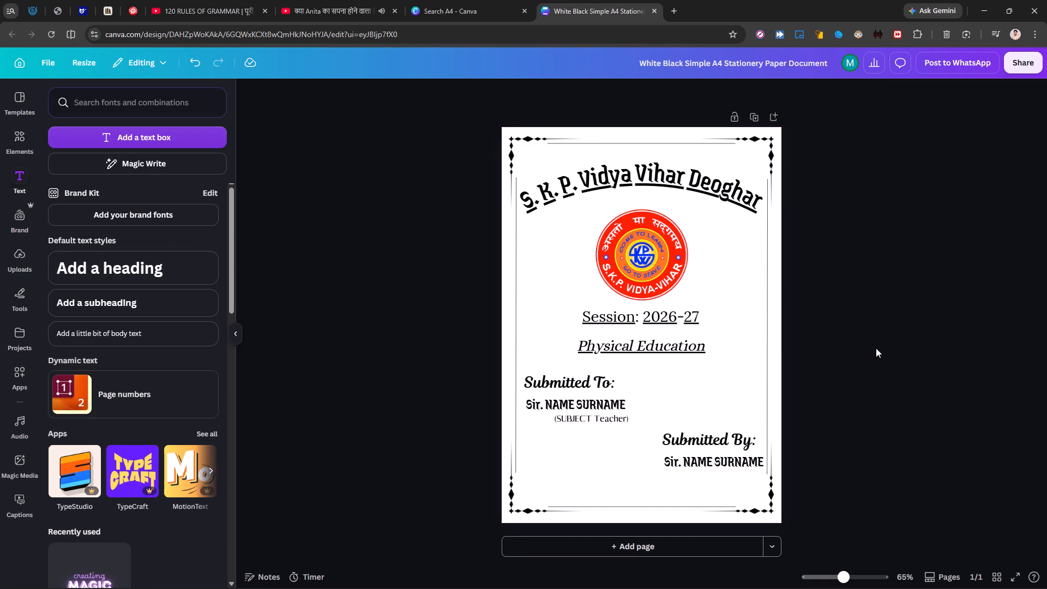
pyautogui.click(618, 420)
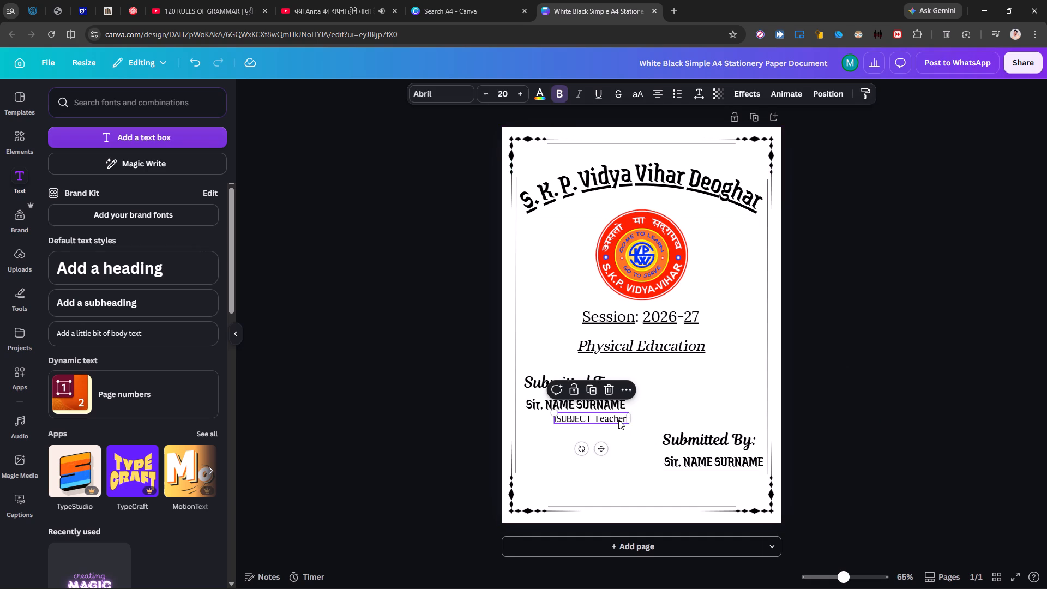
pyautogui.click(599, 446)
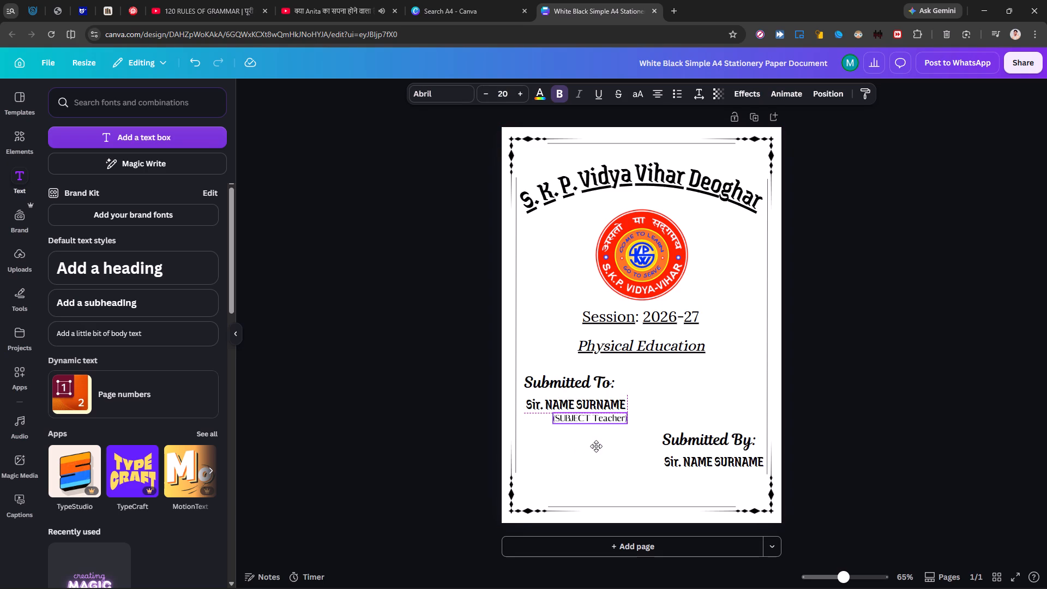
pyautogui.click(861, 428)
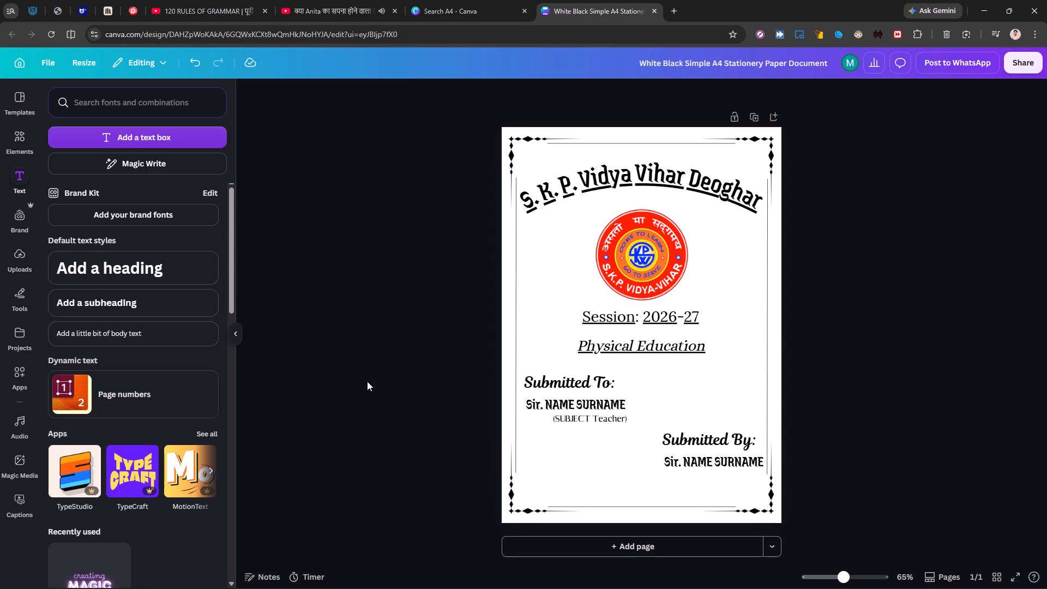
# Add a subheading reading "Class - XII" and place it just below the Submitted By name line.
pyautogui.click(157, 302)
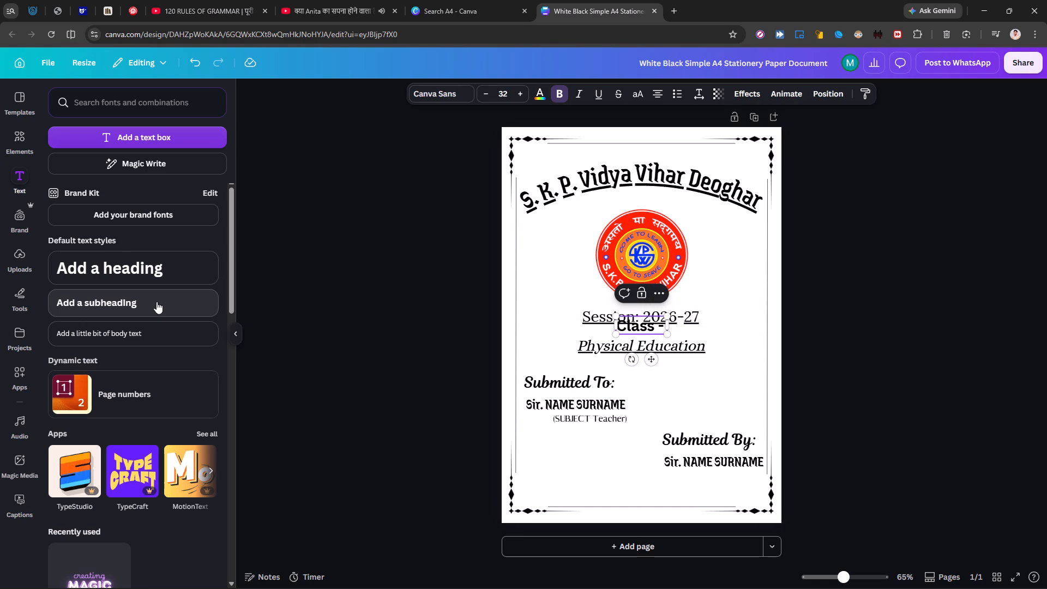
pyautogui.write('XII')
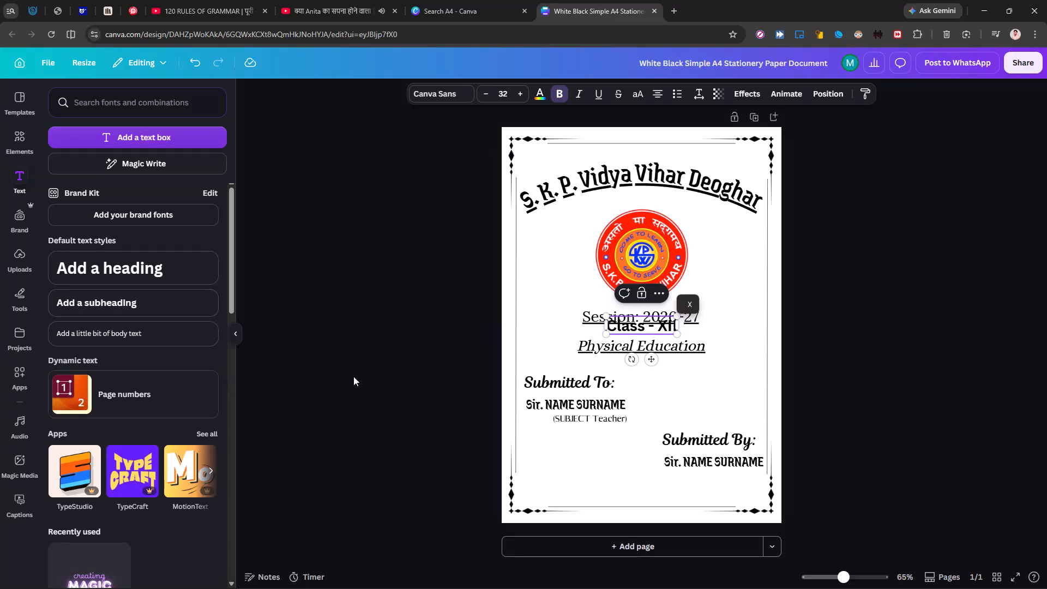
pyautogui.moveTo(651, 360); pyautogui.dragTo(659, 454)
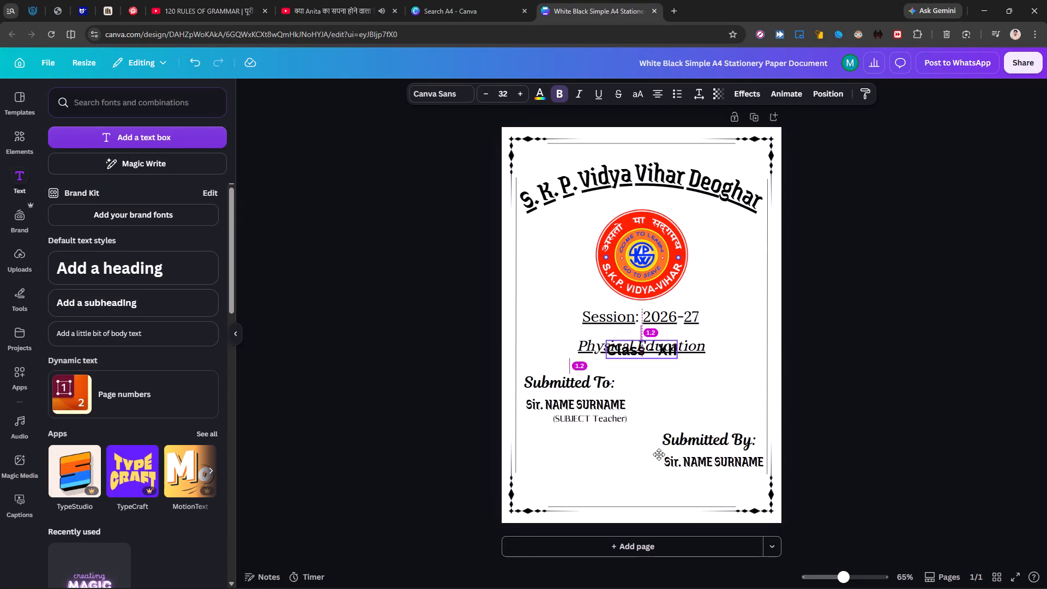
pyautogui.moveTo(659, 454); pyautogui.dragTo(707, 514)
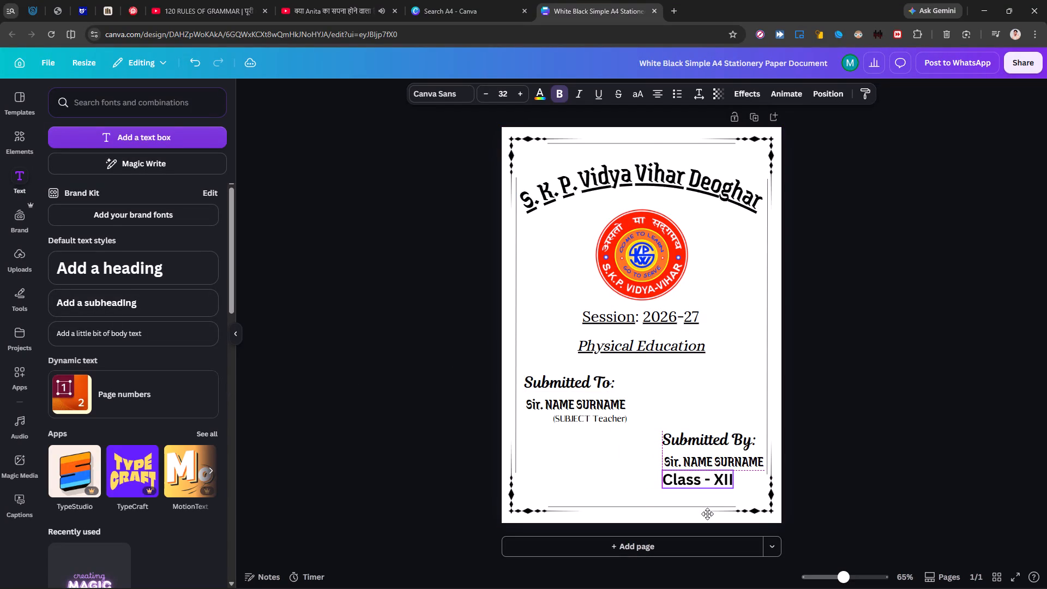
pyautogui.moveTo(707, 514); pyautogui.dragTo(708, 524)
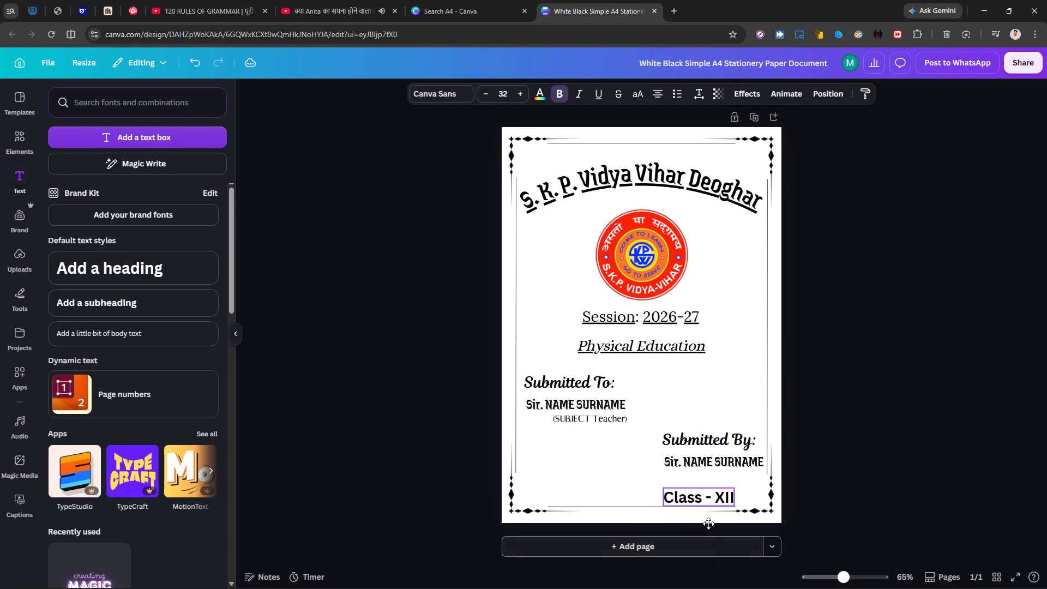
pyautogui.moveTo(708, 524); pyautogui.dragTo(707, 515)
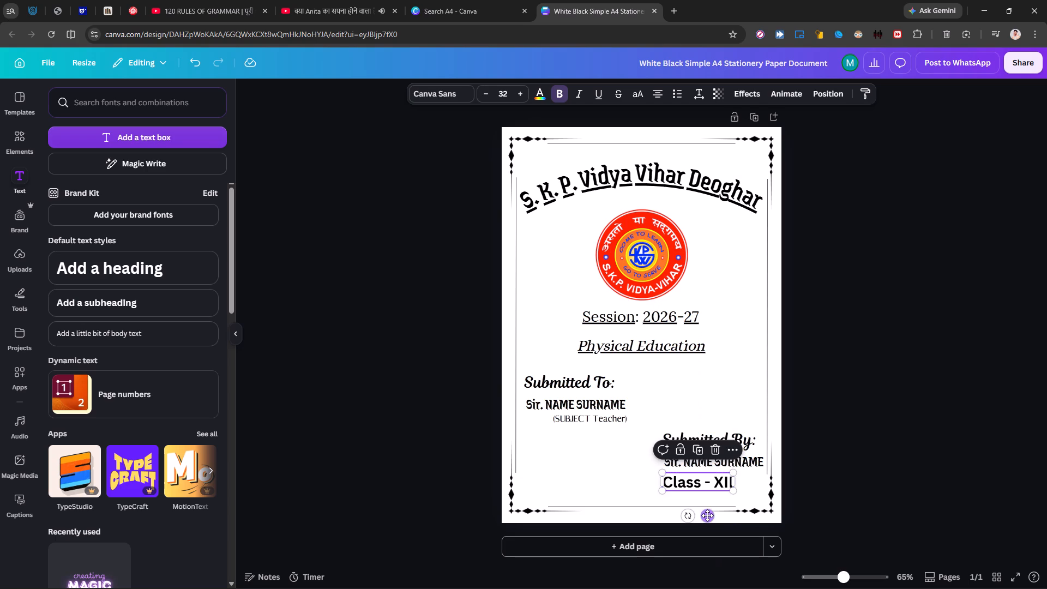
# Set the font size of the "Class - XII" text to 26.
pyautogui.tripleClick(489, 91)
pyautogui.tripleClick(489, 91)
pyautogui.tripleClick(489, 91)
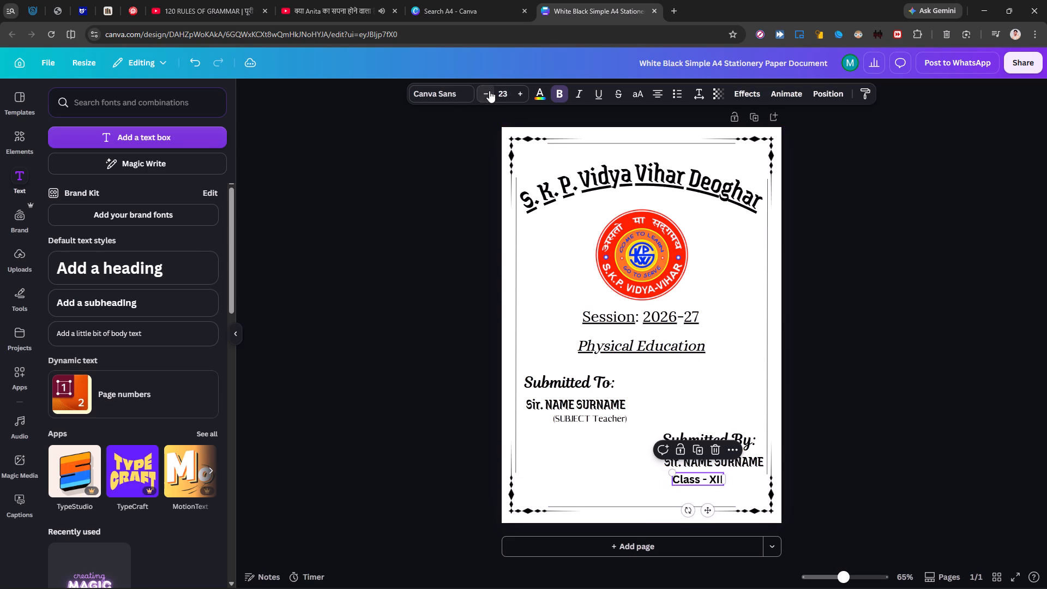
pyautogui.tripleClick(516, 98)
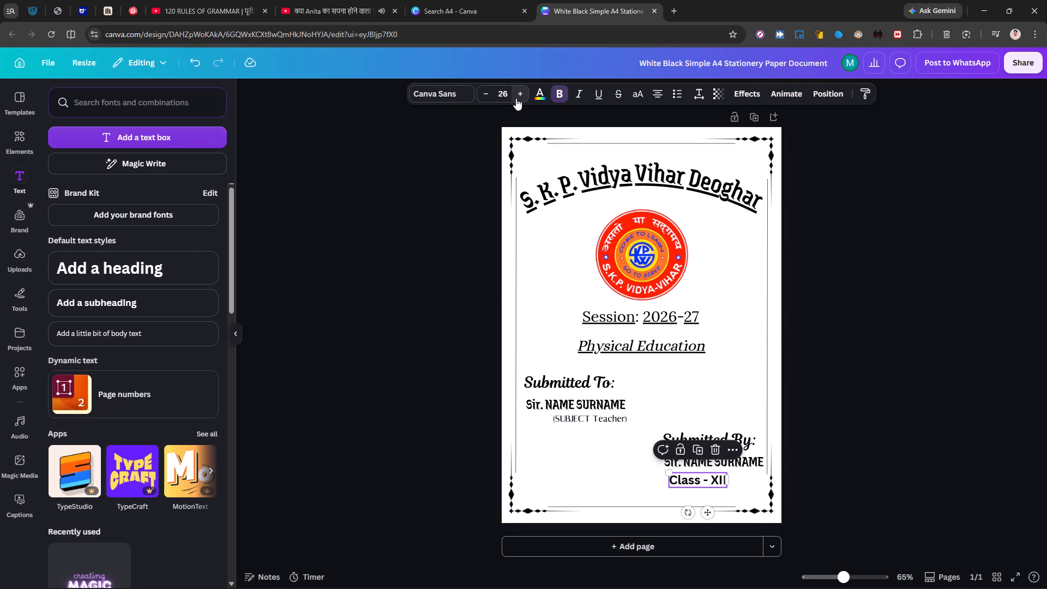
pyautogui.click(761, 458)
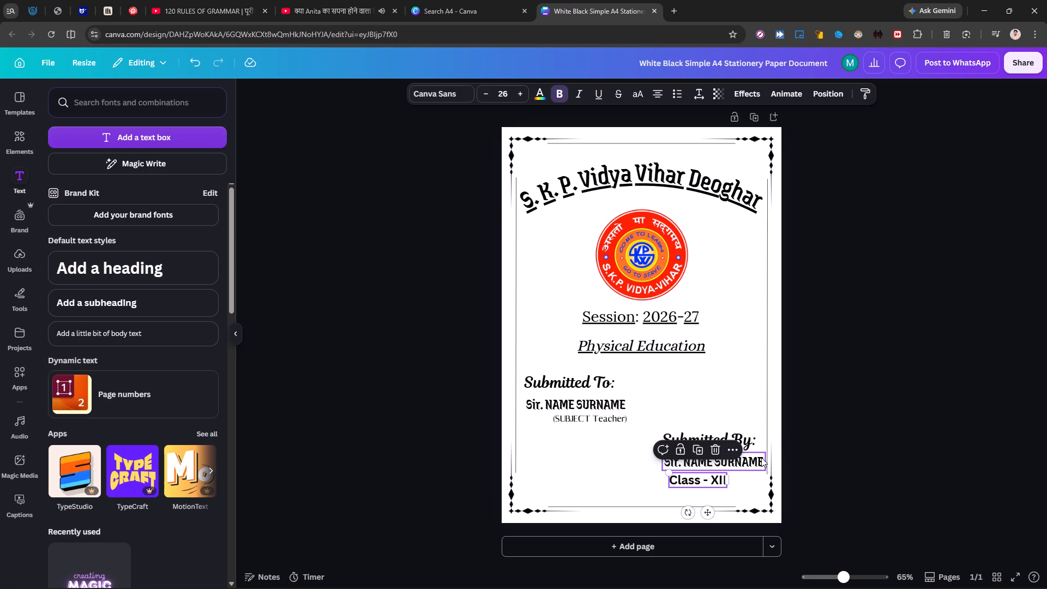
pyautogui.click(703, 483)
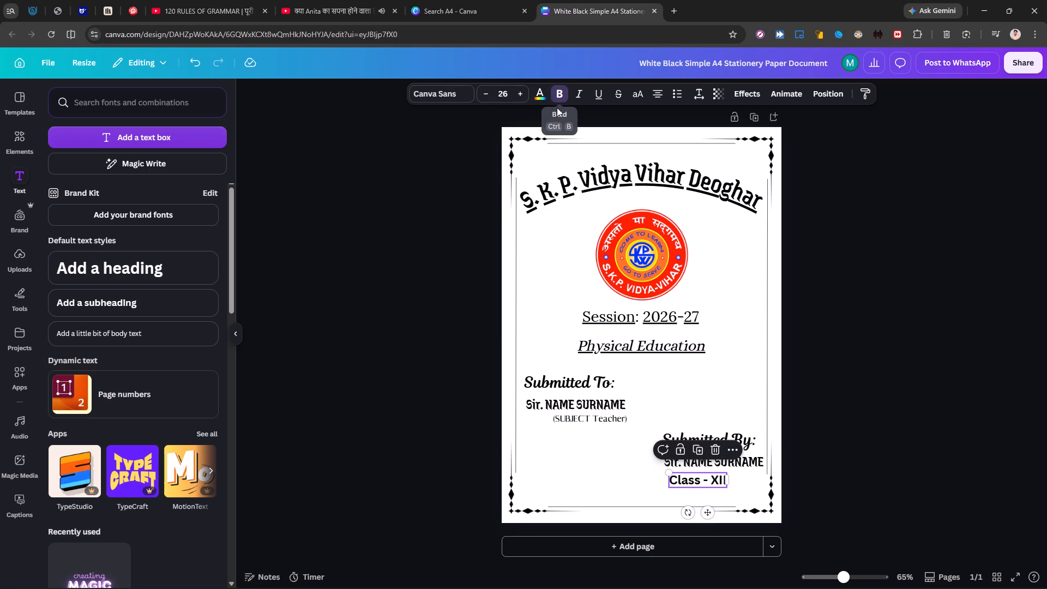
pyautogui.click(707, 513)
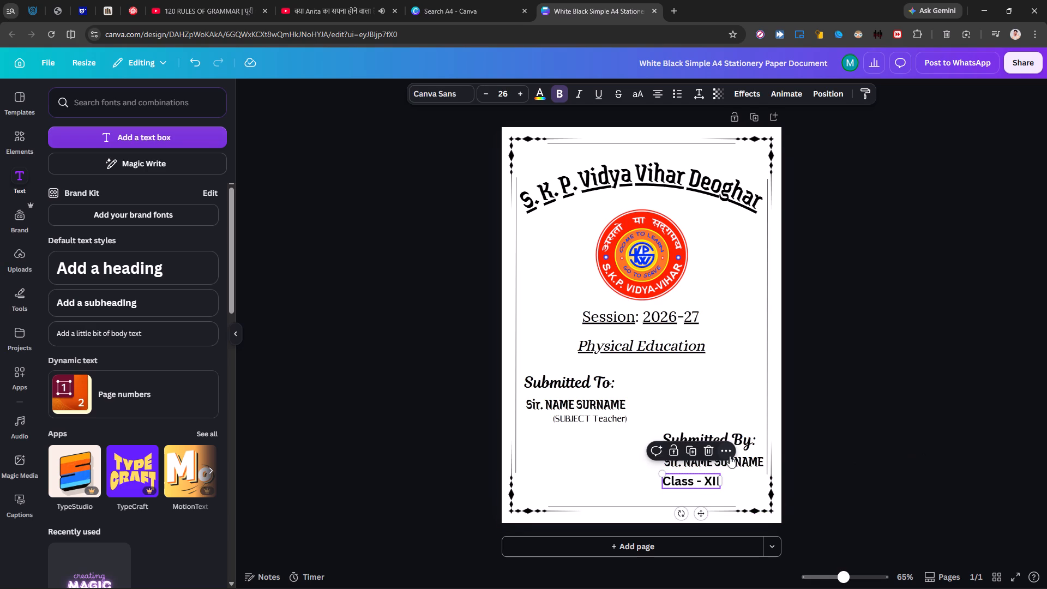
# Shift the Submitted By name line slightly so its left edge lines up with the "Submitted By:" heading.
pyautogui.click(751, 462)
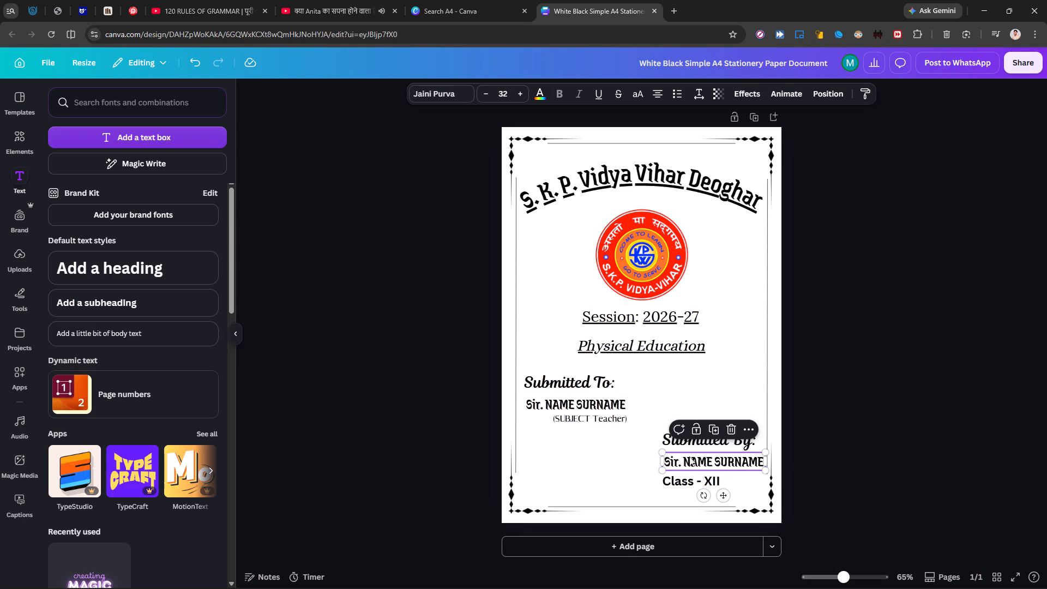
pyautogui.click(661, 460)
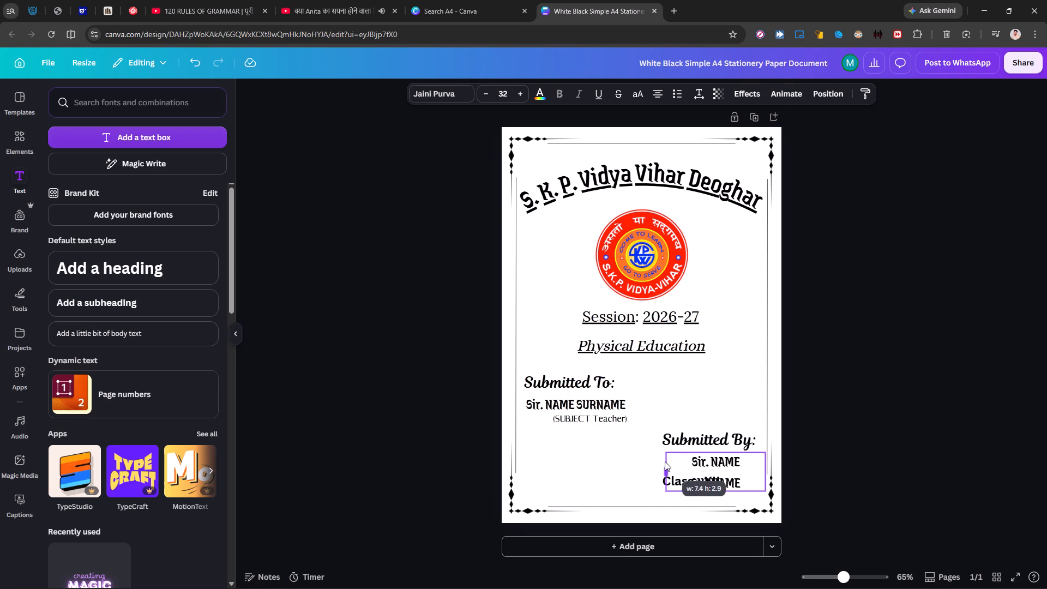
pyautogui.press('Left')
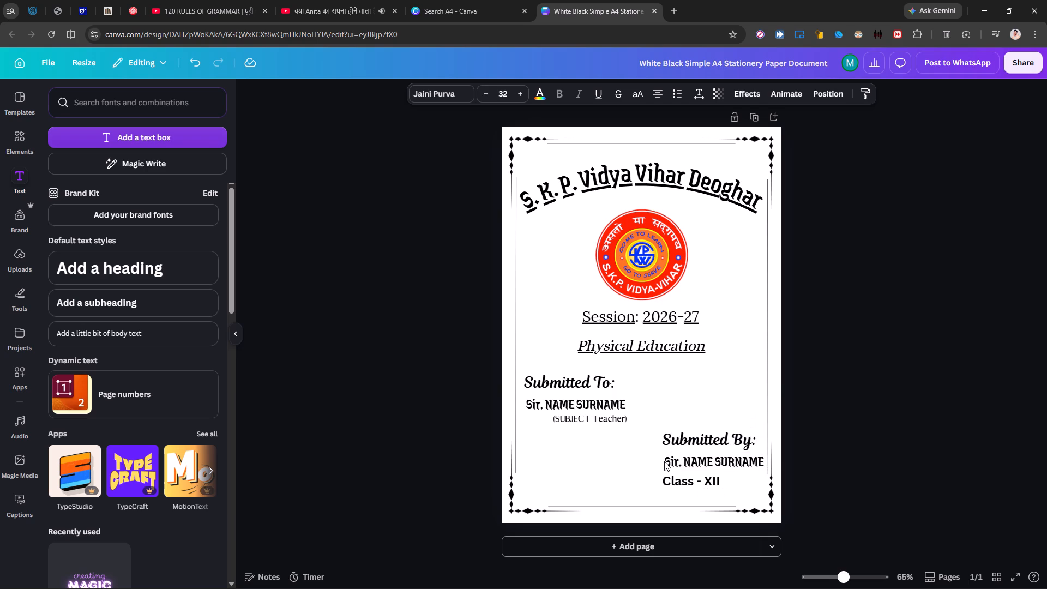
pyautogui.press('Left')
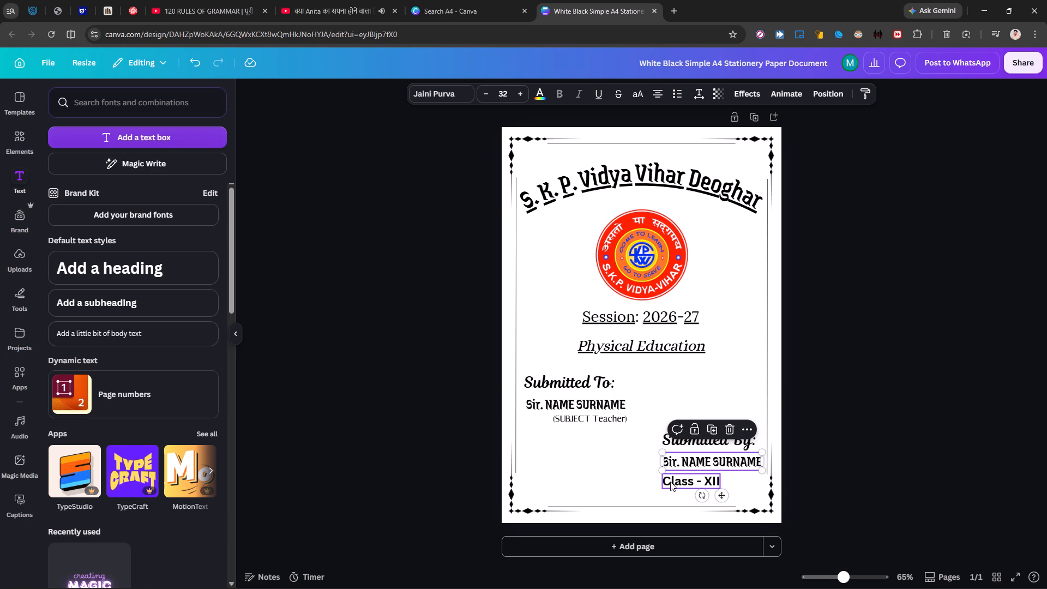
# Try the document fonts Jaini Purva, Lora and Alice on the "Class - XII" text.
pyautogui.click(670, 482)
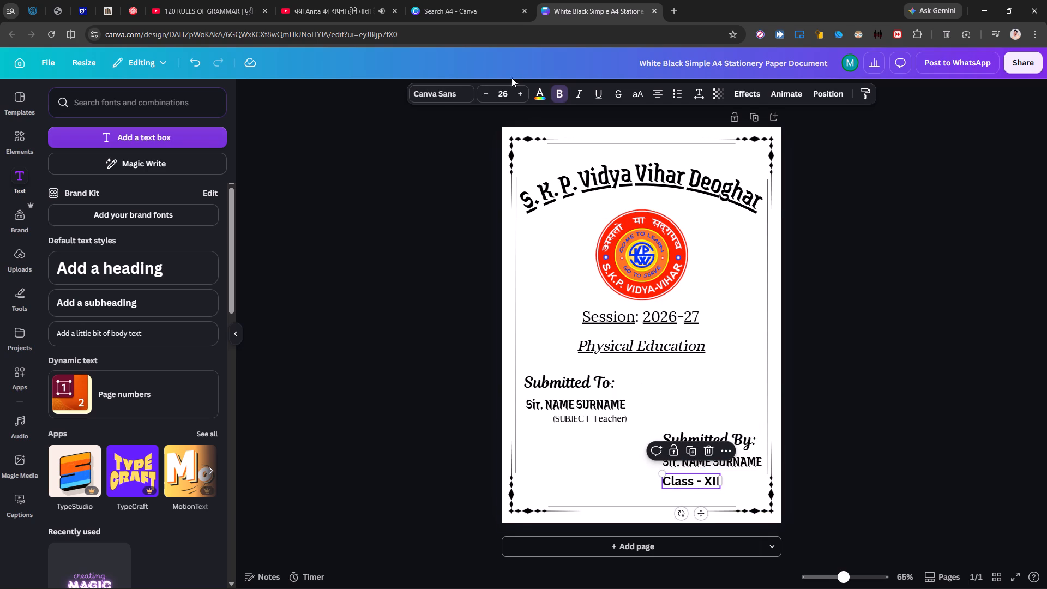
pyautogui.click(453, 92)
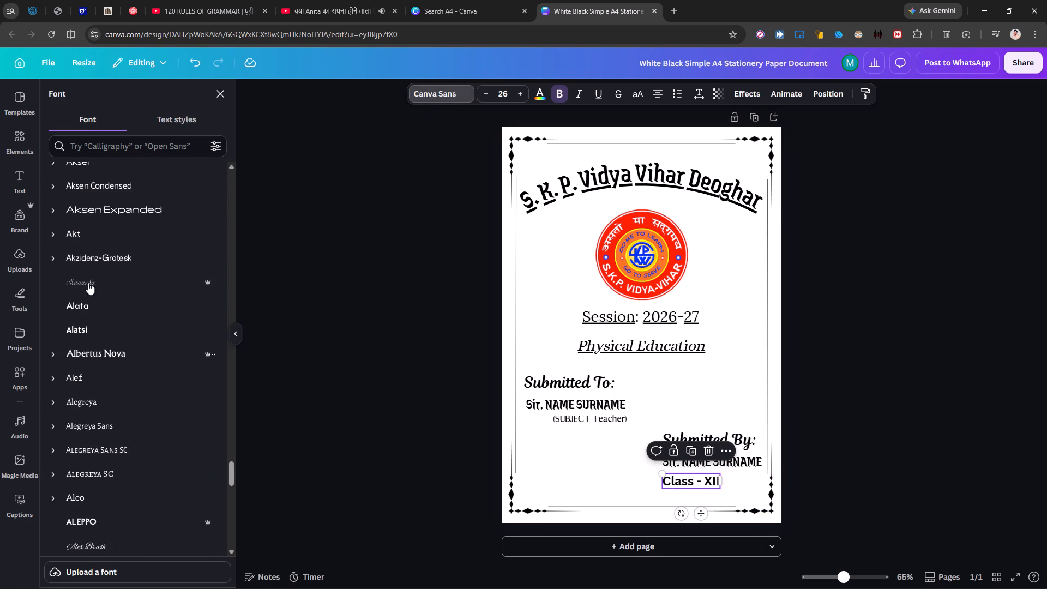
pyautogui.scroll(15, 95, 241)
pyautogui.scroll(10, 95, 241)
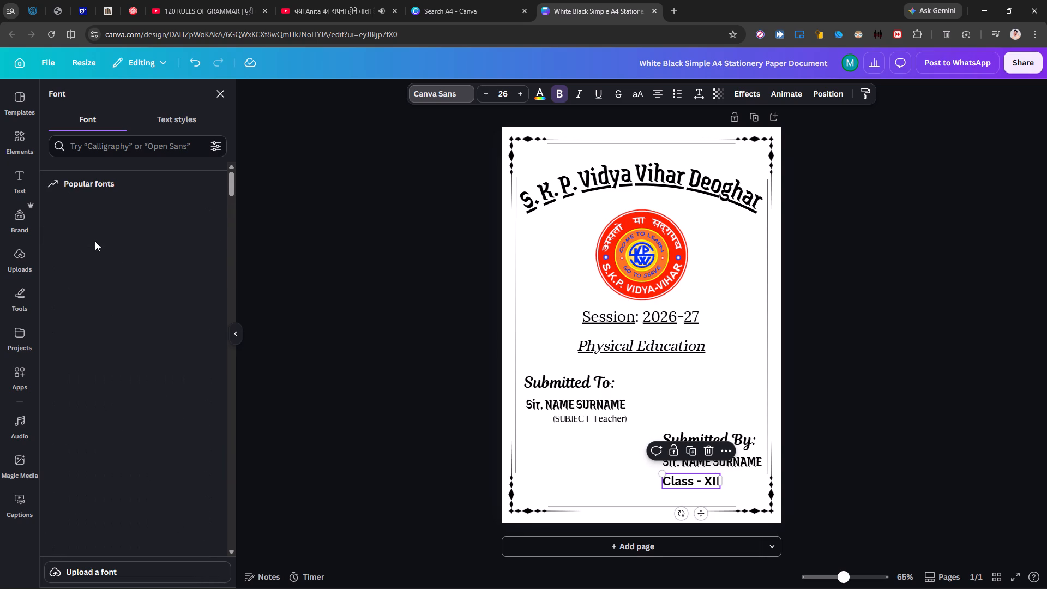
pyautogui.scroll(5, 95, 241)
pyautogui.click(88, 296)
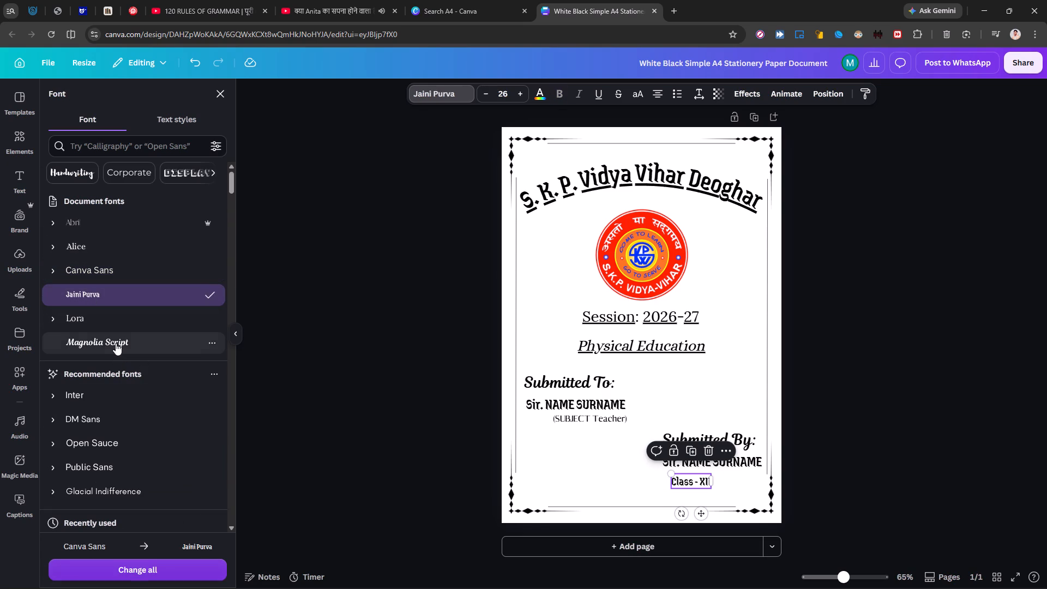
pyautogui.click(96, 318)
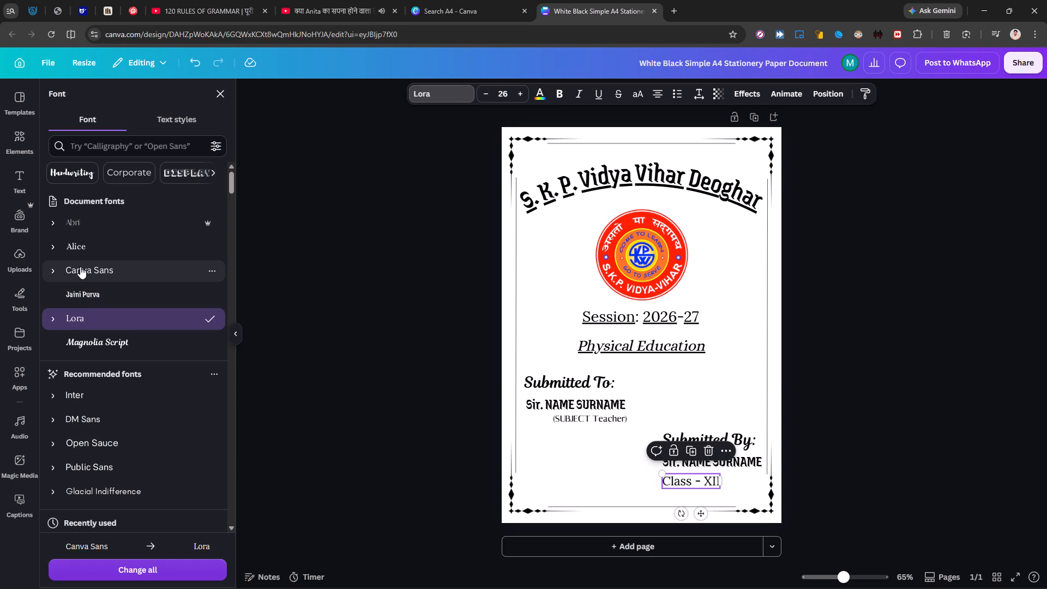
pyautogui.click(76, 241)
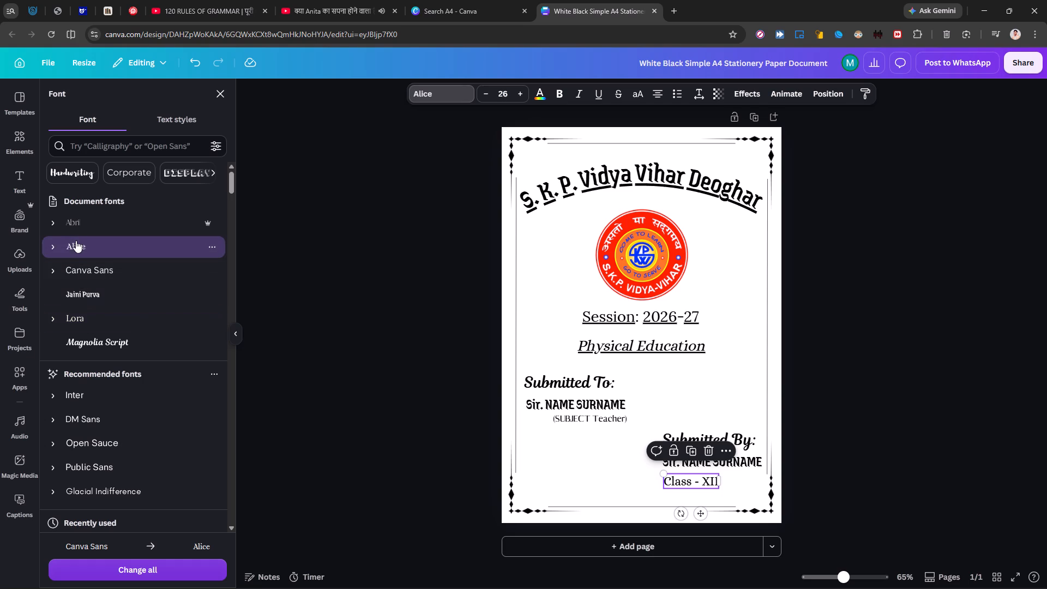
# Try the recently used fonts Pierson and Chloe on the "Class - XII" text, and settle on Findel.
pyautogui.scroll(-3, 113, 431)
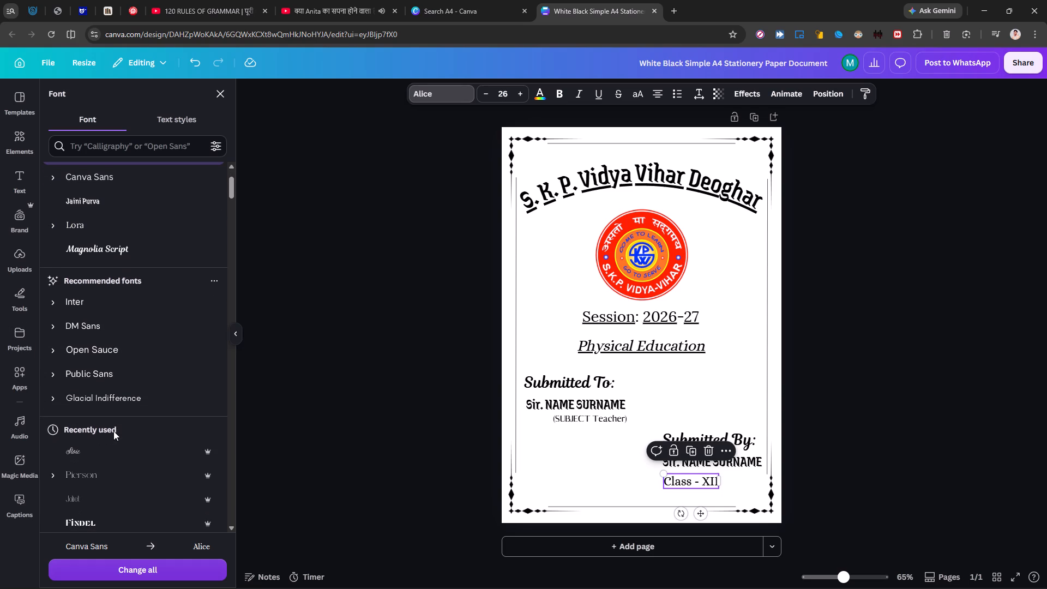
pyautogui.scroll(-1, 113, 431)
pyautogui.click(100, 471)
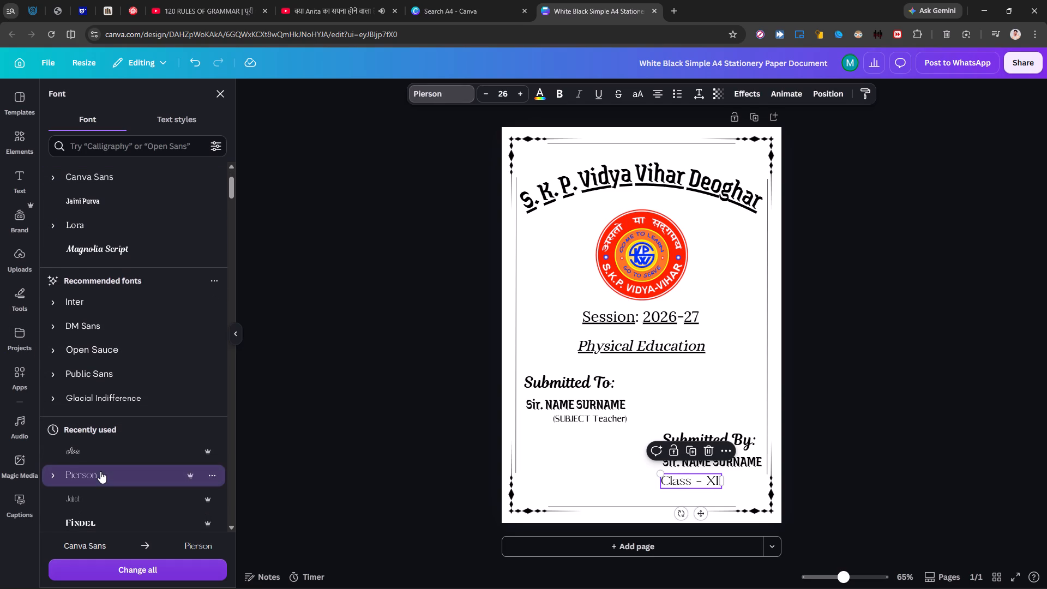
pyautogui.scroll(-2, 100, 471)
pyautogui.click(89, 457)
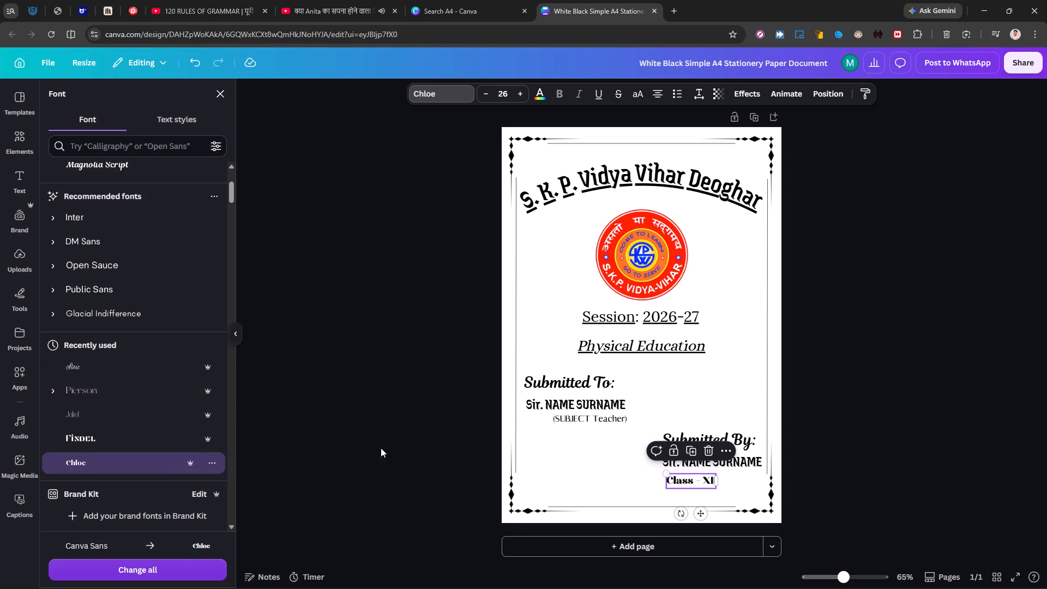
pyautogui.click(83, 440)
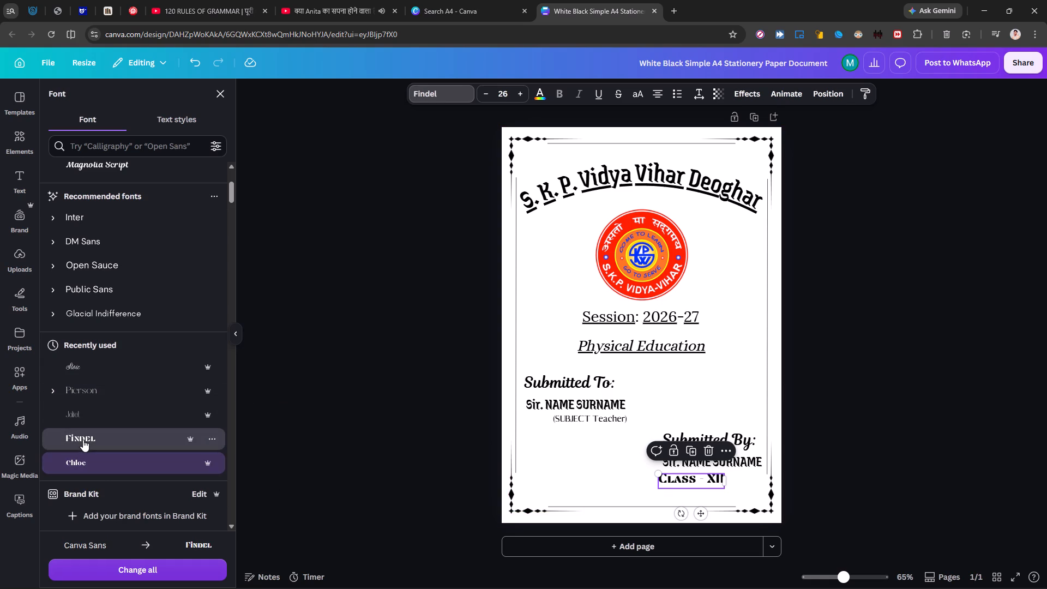
# Reduce the "Class - XII" text to size 24 and align its left edge with the Submitted By name line.
pyautogui.click(699, 515)
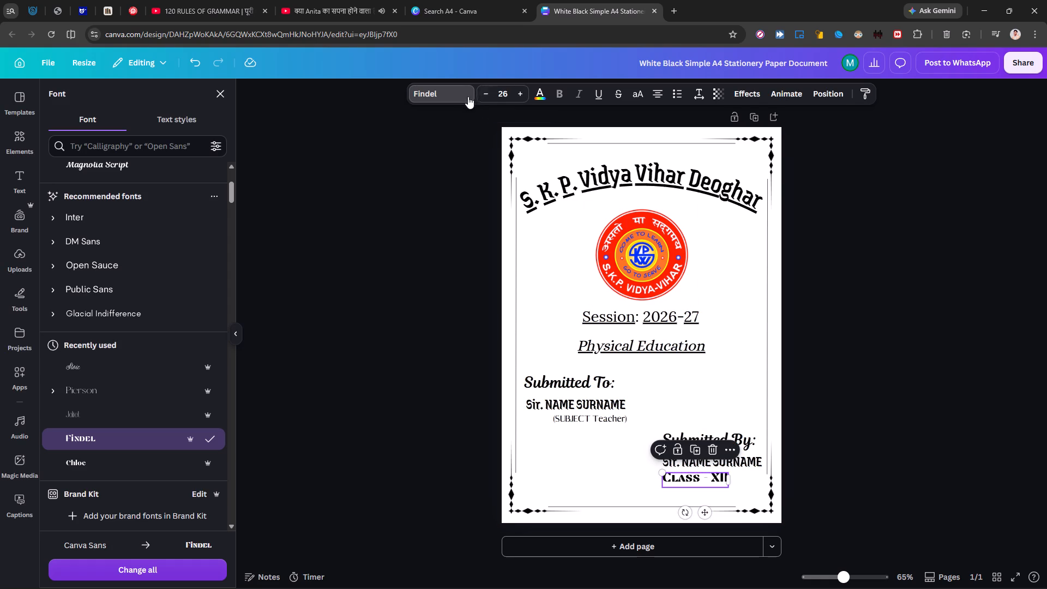
pyautogui.doubleClick(488, 88)
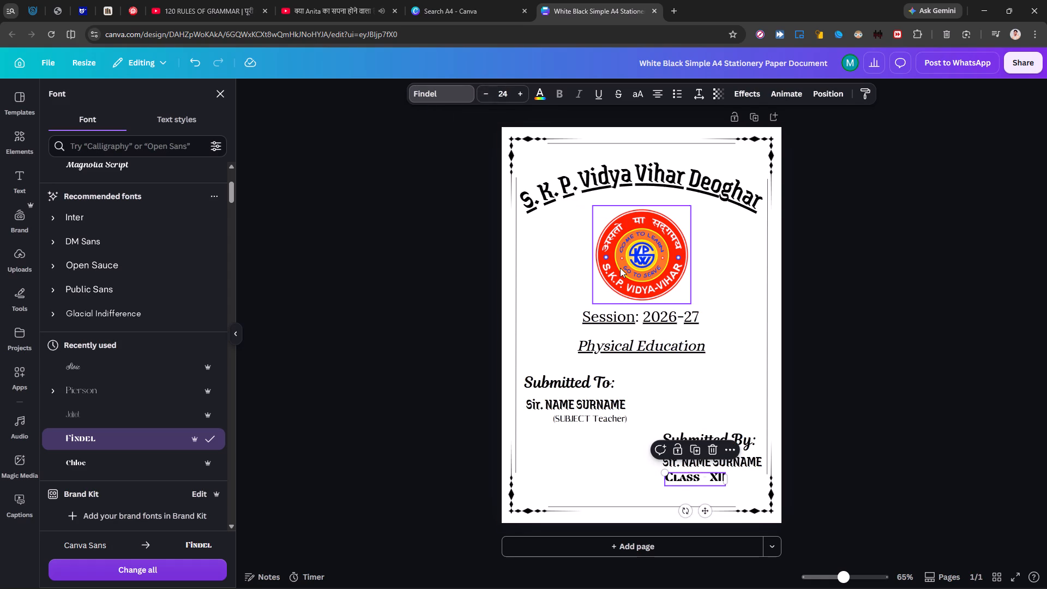
pyautogui.click(703, 508)
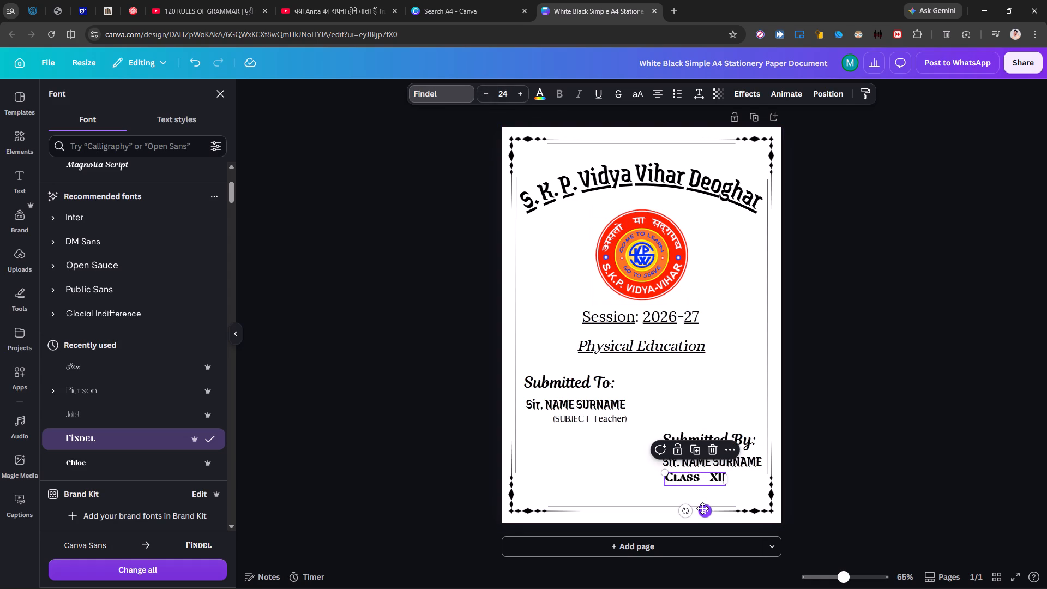
pyautogui.click(854, 455)
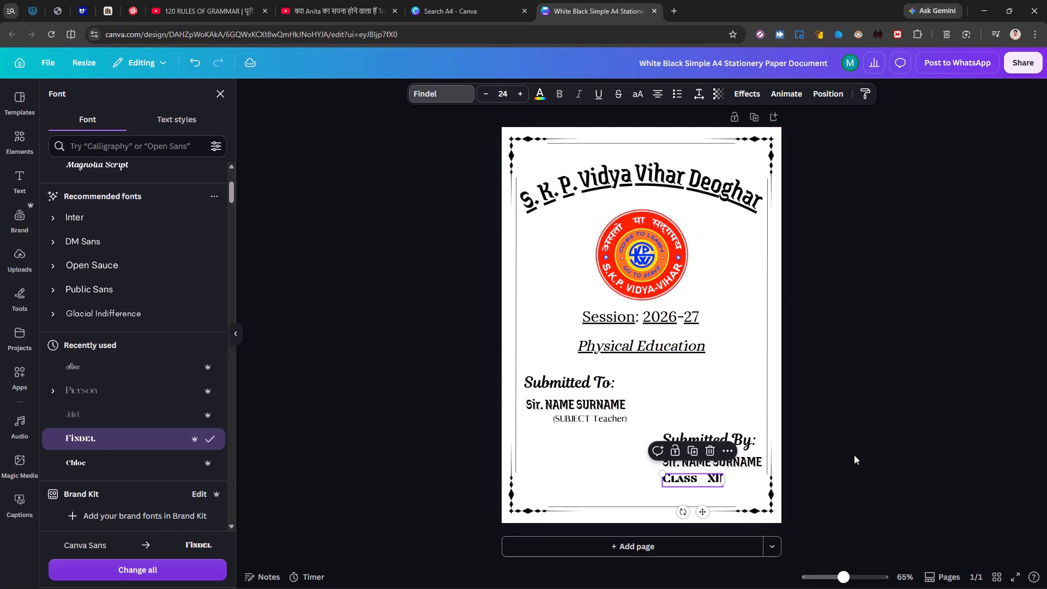
pyautogui.click(854, 455)
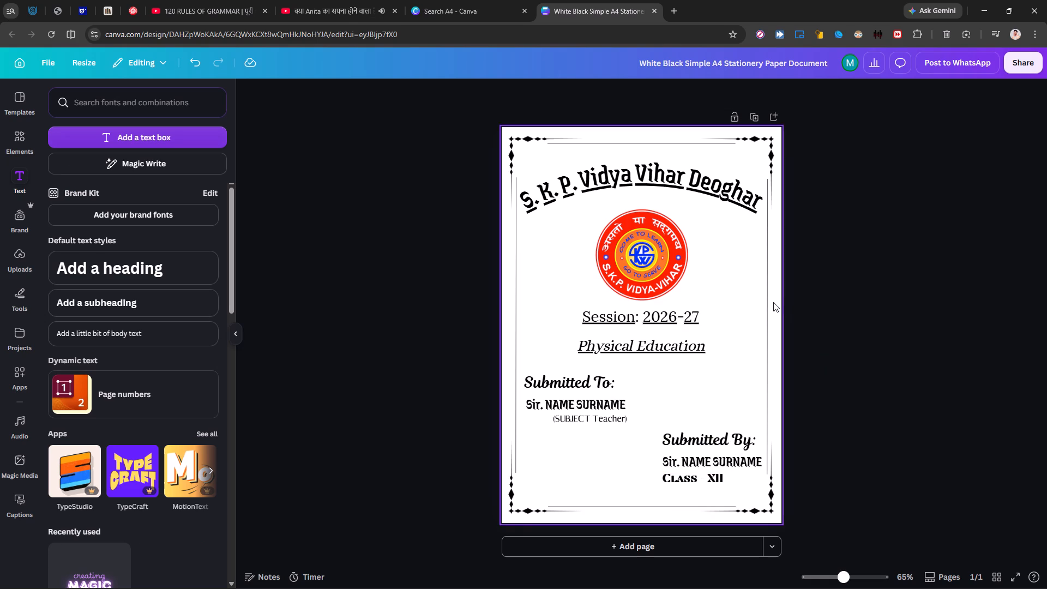
# Adjust the height of the "Class - XII" line below the Submitted By name line, leaving an even 0.3 gap and aligned left edges.
pyautogui.click(689, 478)
pyautogui.press('Down')
pyautogui.press('Down')
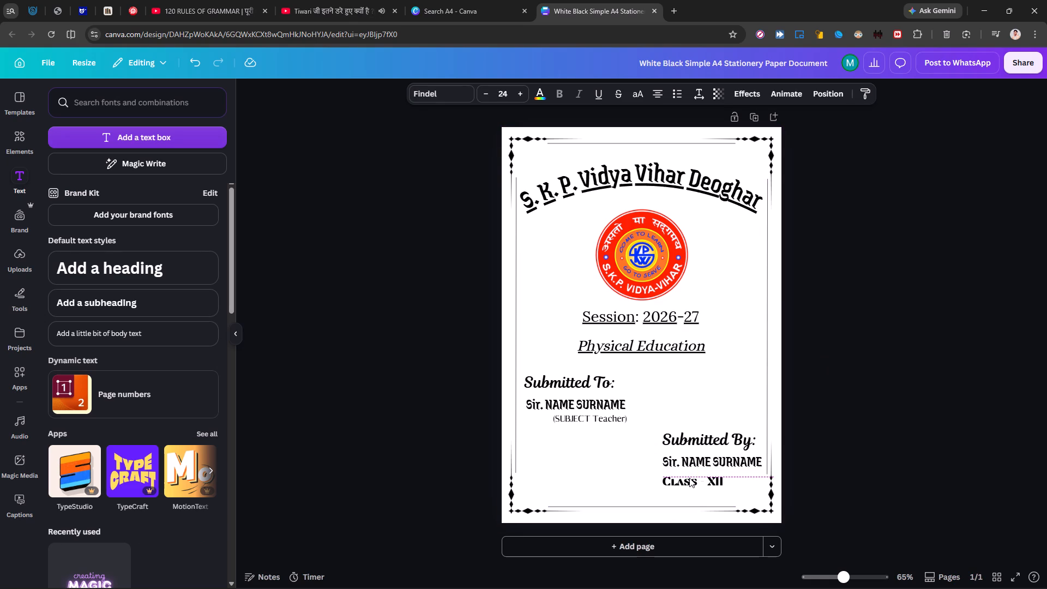
pyautogui.click(945, 402)
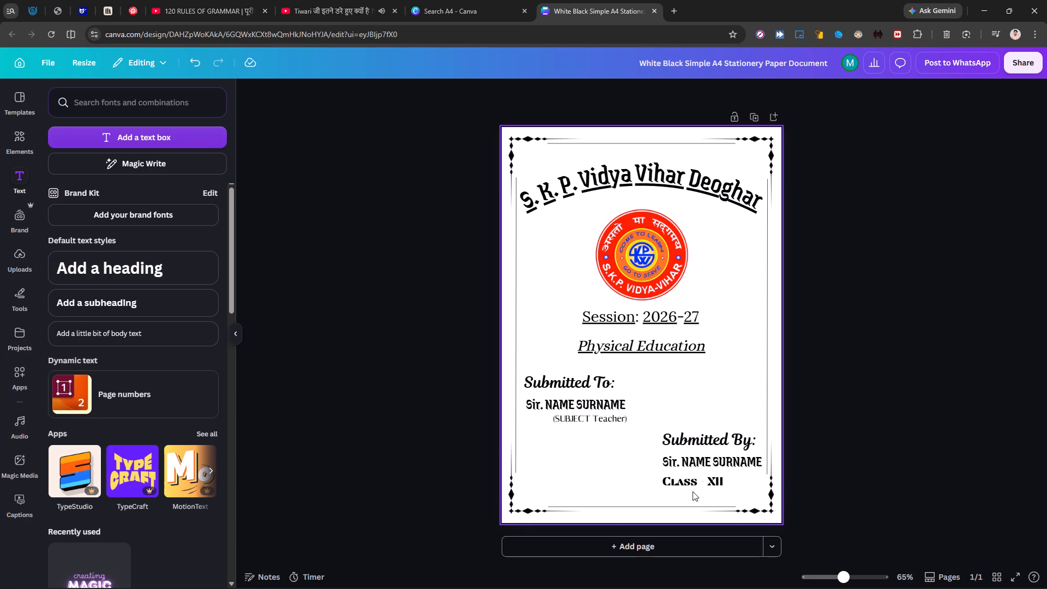
pyautogui.click(684, 484)
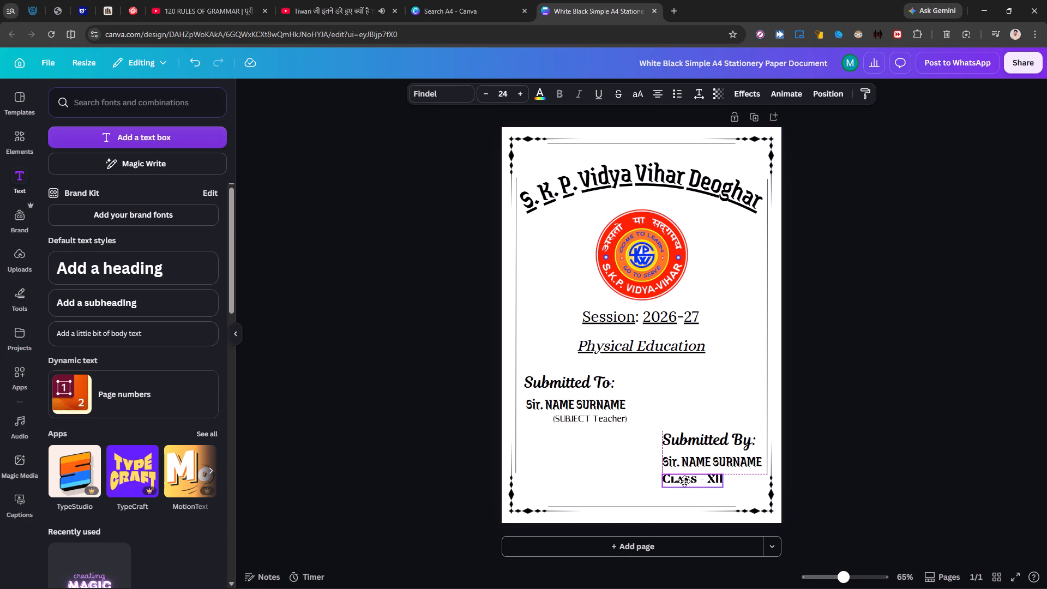
pyautogui.press('Down')
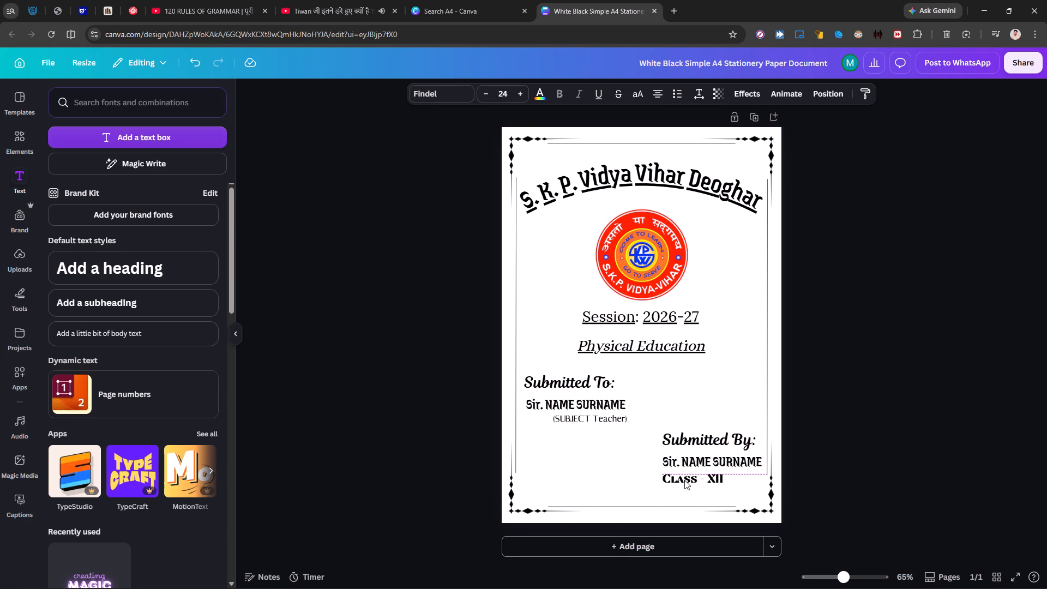
pyautogui.press('Down')
pyautogui.press('Down')
pyautogui.press('Down')
pyautogui.press('Down')
pyautogui.press('Down')
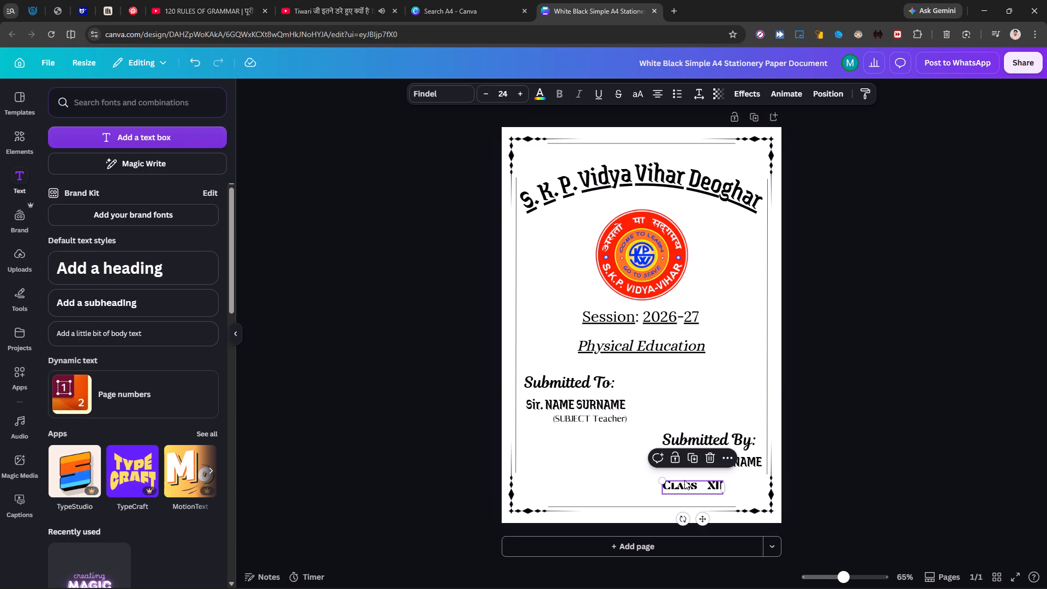
pyautogui.moveTo(684, 486); pyautogui.dragTo(685, 479)
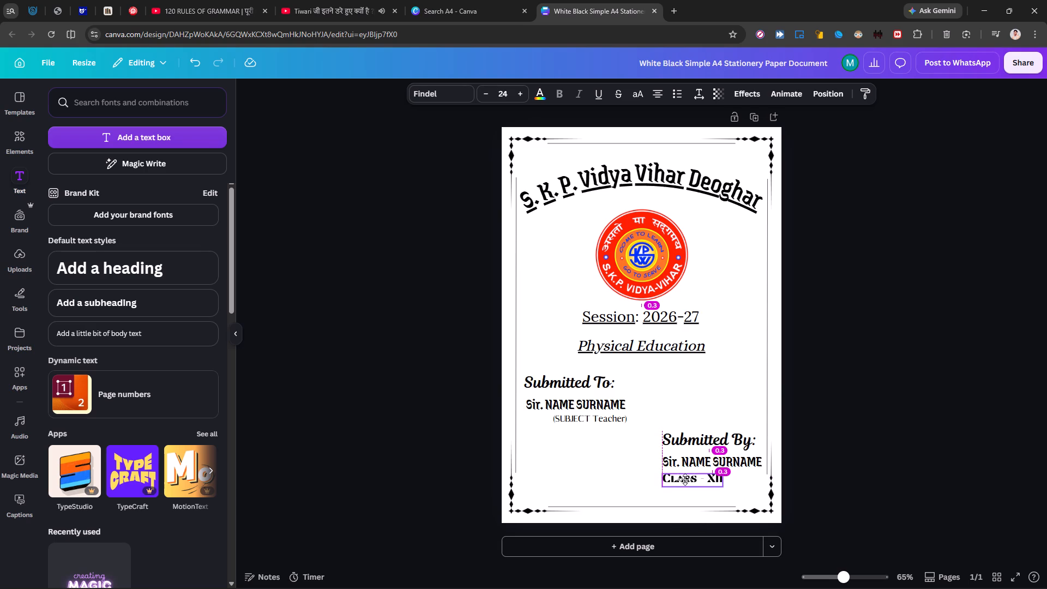
pyautogui.moveTo(685, 479); pyautogui.dragTo(684, 480)
pyautogui.click(895, 442)
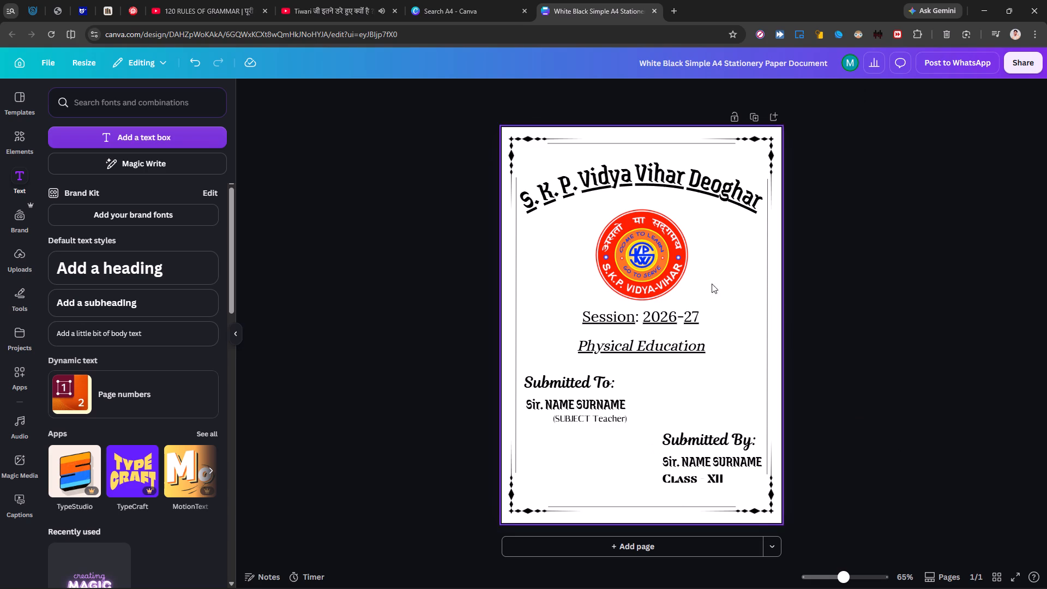
# Select the school logo image.
pyautogui.click(628, 250)
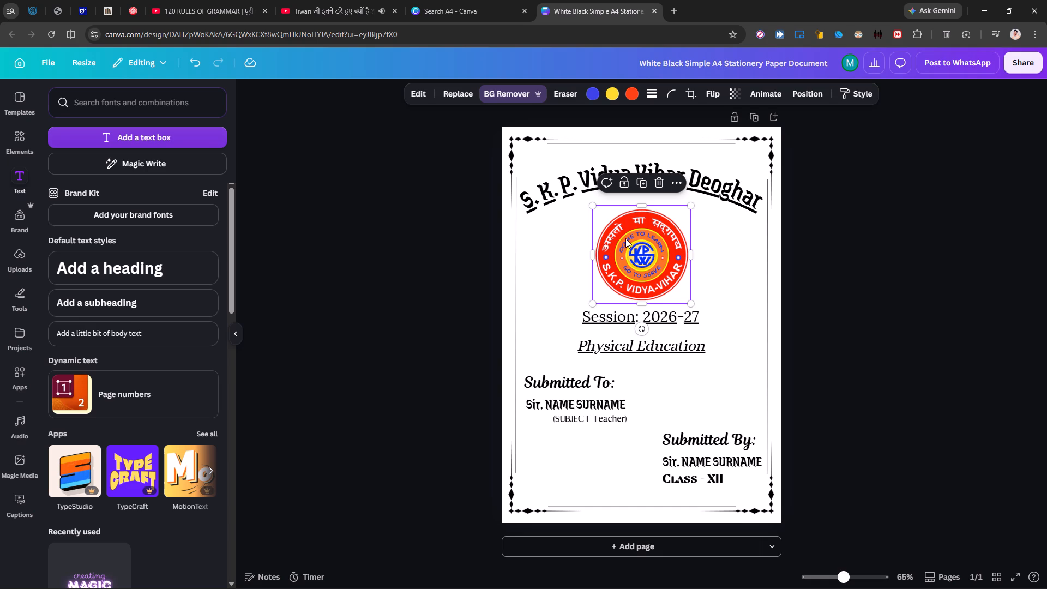
# Move the round school logo slightly up, closer to the arched school name and horizontally centred on the page.
pyautogui.moveTo(633, 248); pyautogui.dragTo(632, 238)
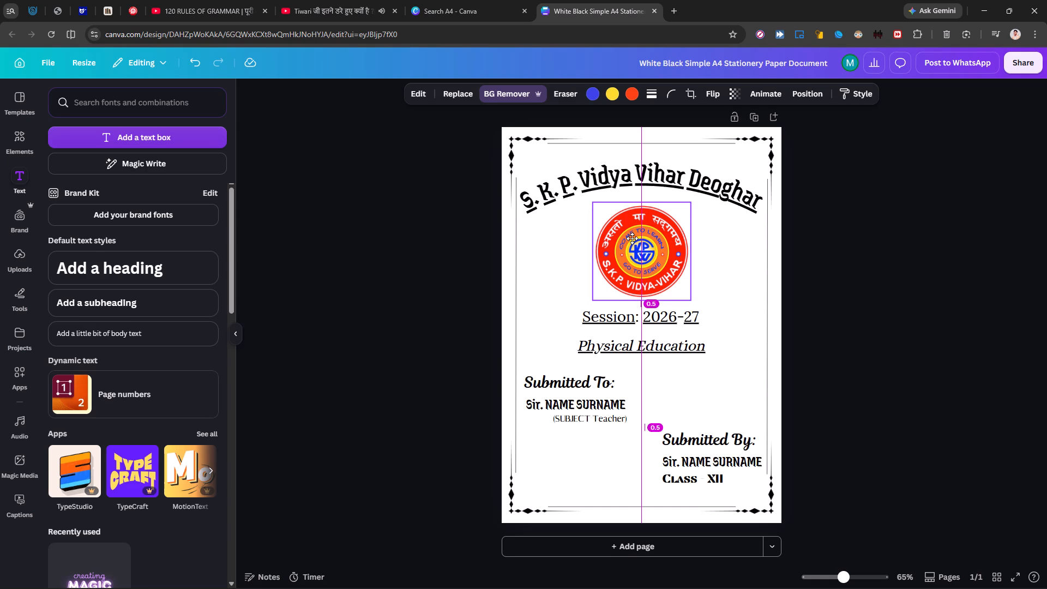
pyautogui.moveTo(632, 238); pyautogui.dragTo(632, 238)
pyautogui.moveTo(632, 238); pyautogui.dragTo(632, 242)
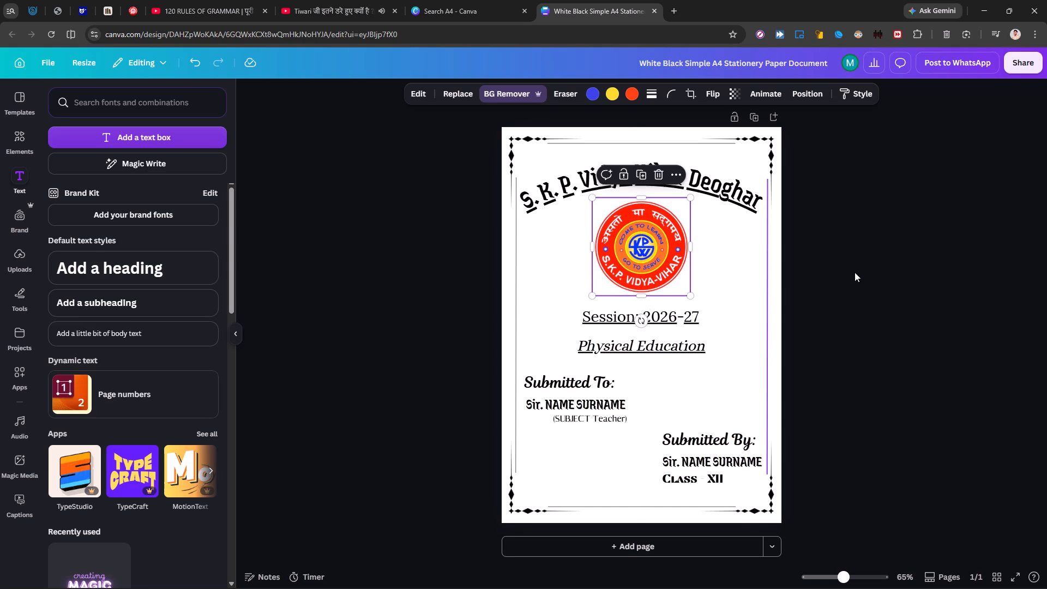
pyautogui.click(855, 272)
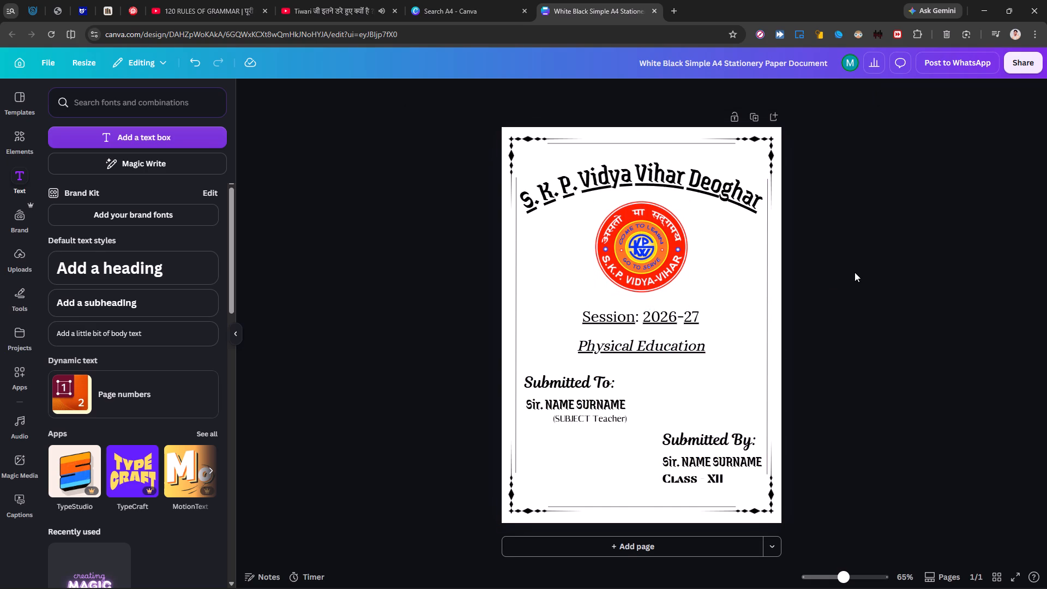
pyautogui.click(634, 255)
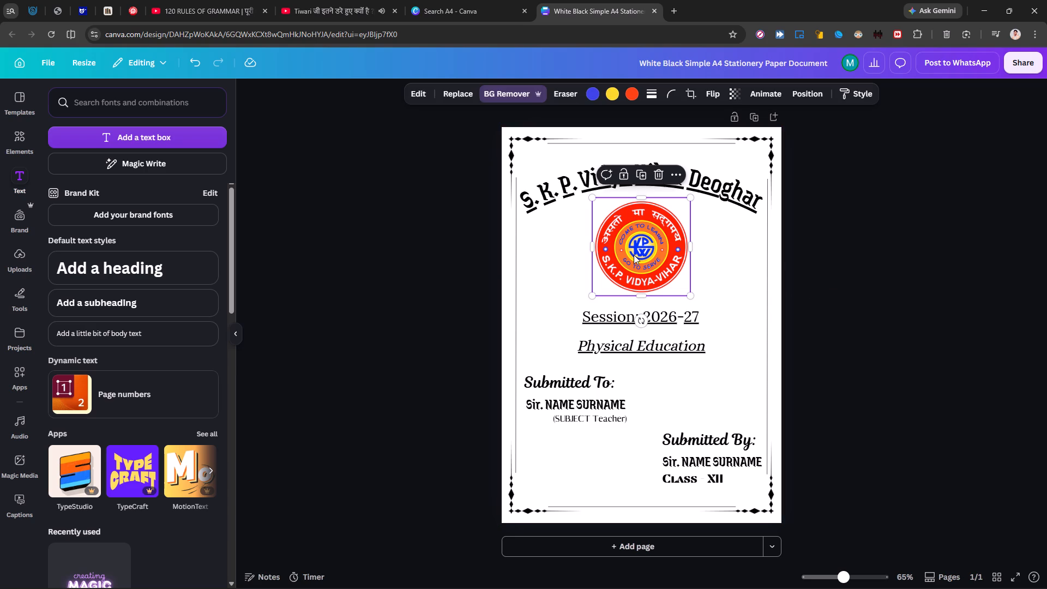
pyautogui.click(634, 255)
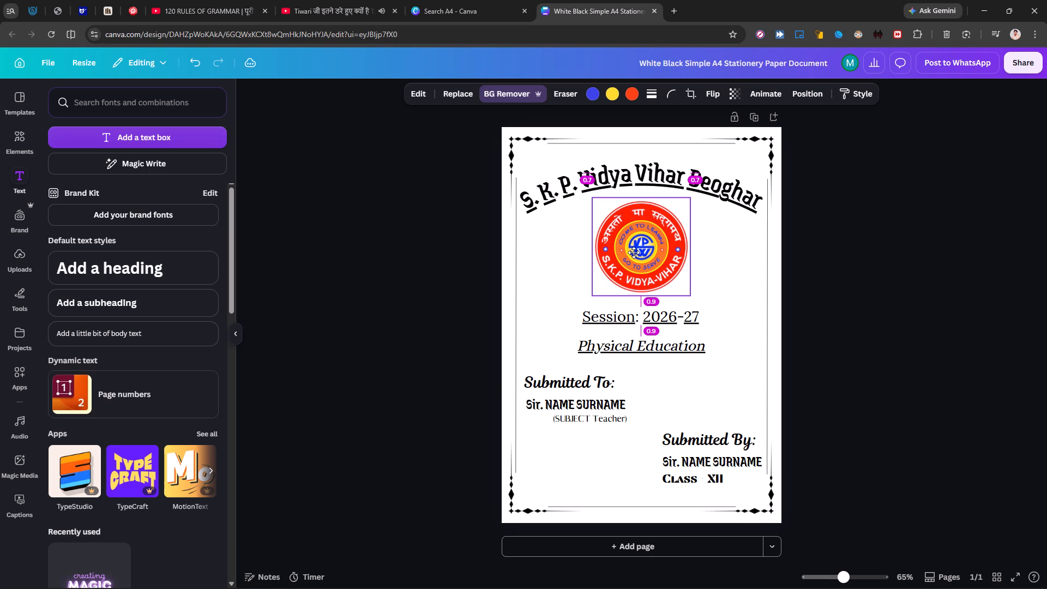
pyautogui.click(918, 225)
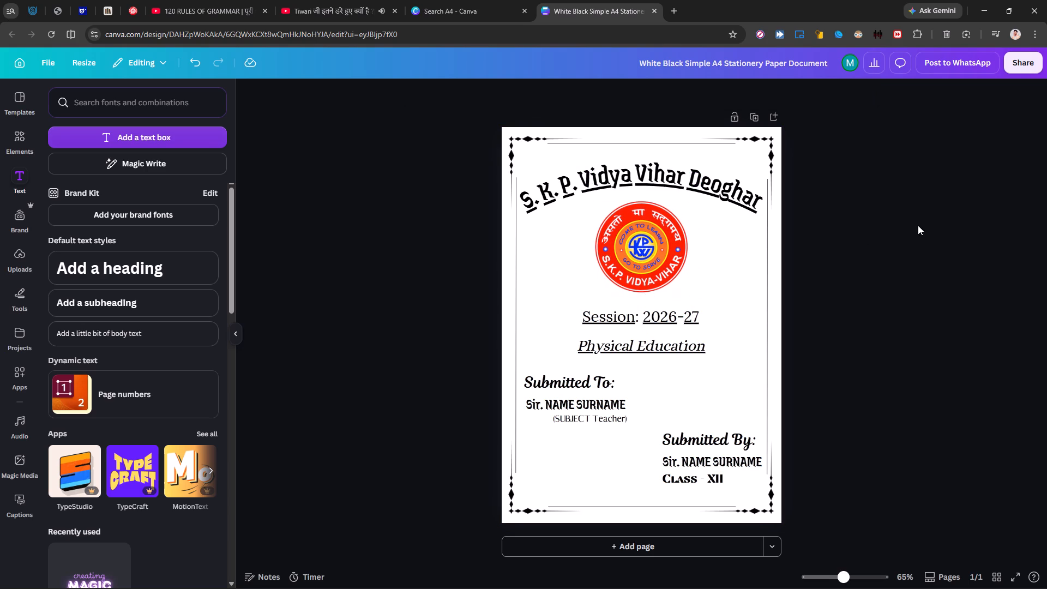
# Increase the Curve effect on the "S. K. P. Vidya Vihar Deoghar" title to 50.
pyautogui.click(671, 195)
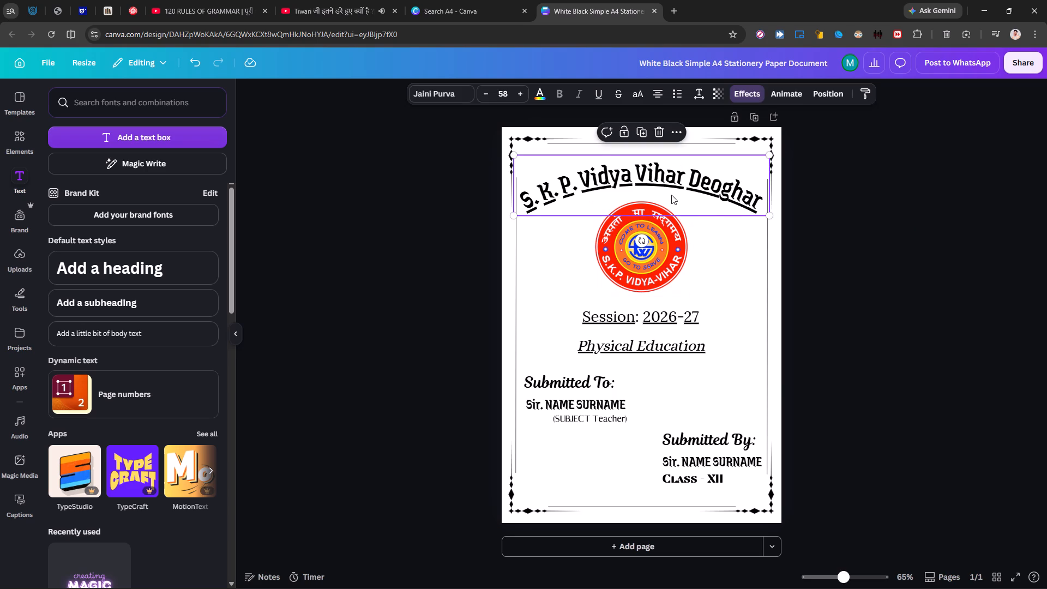
pyautogui.click(738, 92)
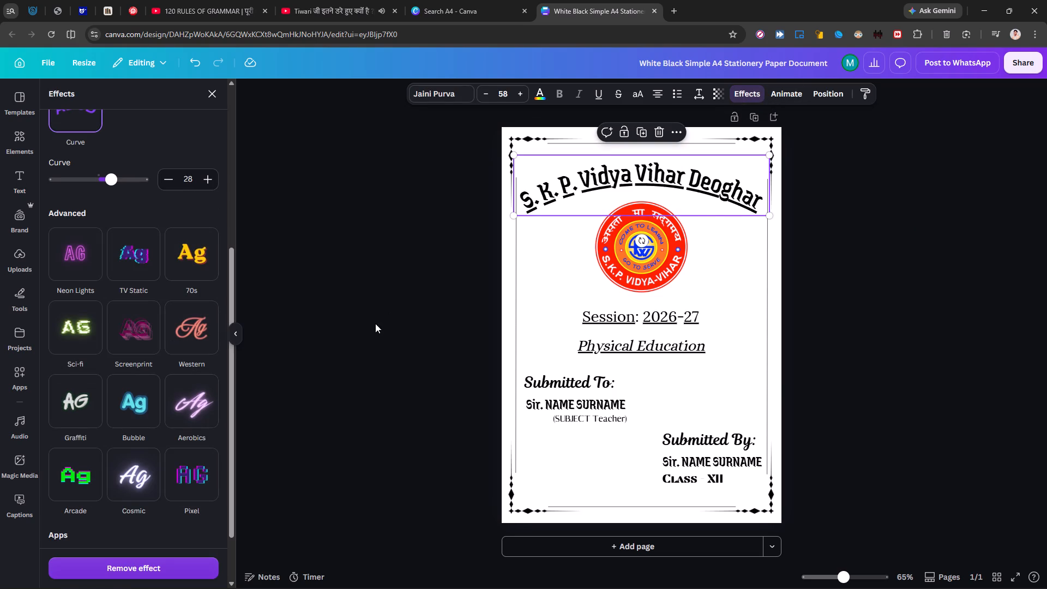
pyautogui.scroll(-2, 63, 490)
pyautogui.scroll(4, 63, 490)
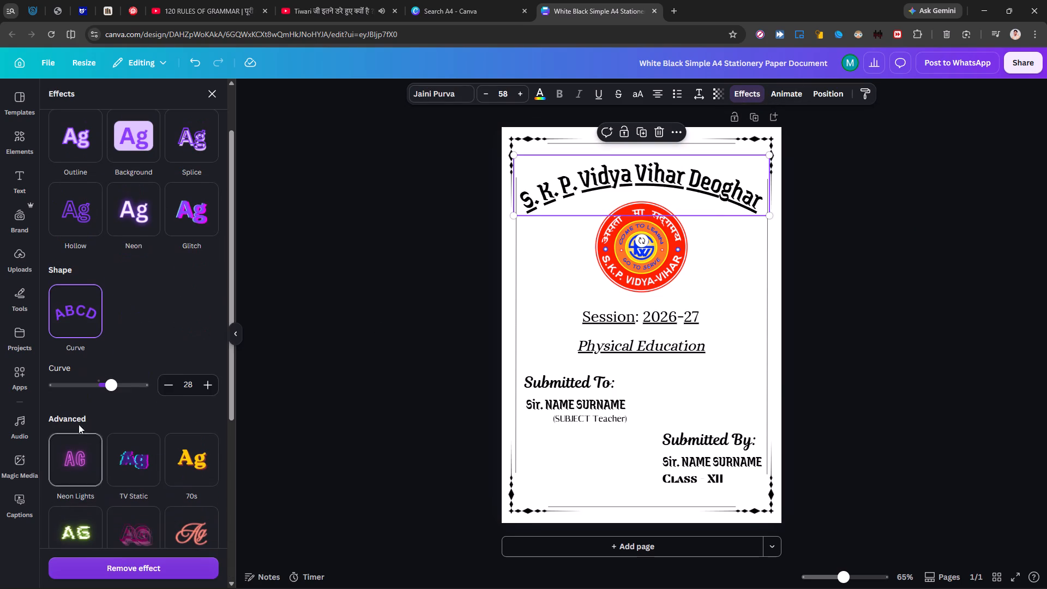
pyautogui.click(206, 384)
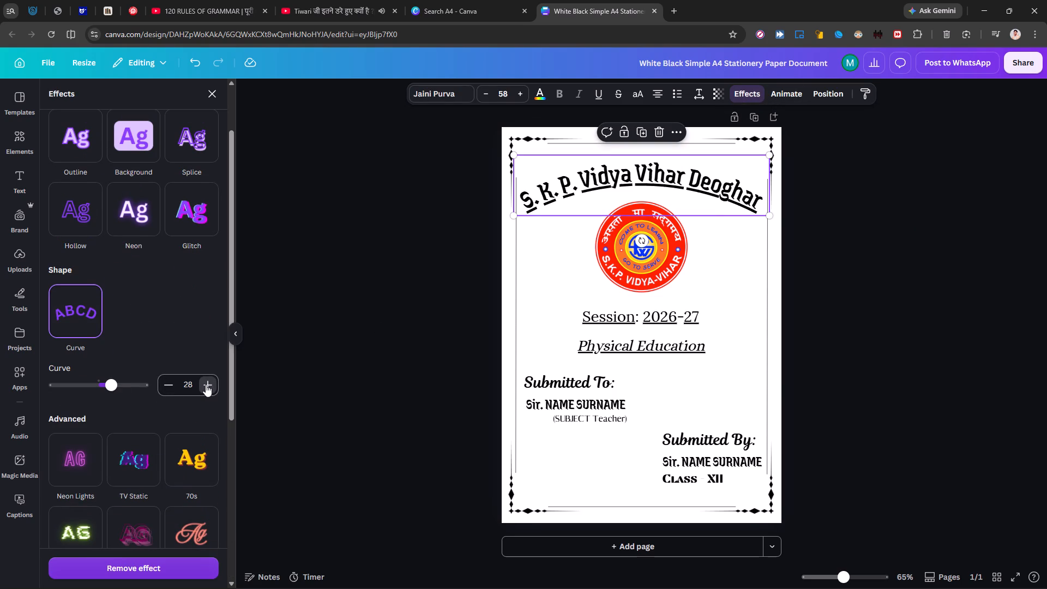
pyautogui.tripleClick(206, 384)
pyautogui.tripleClick(206, 384)
pyautogui.tripleClick(206, 384)
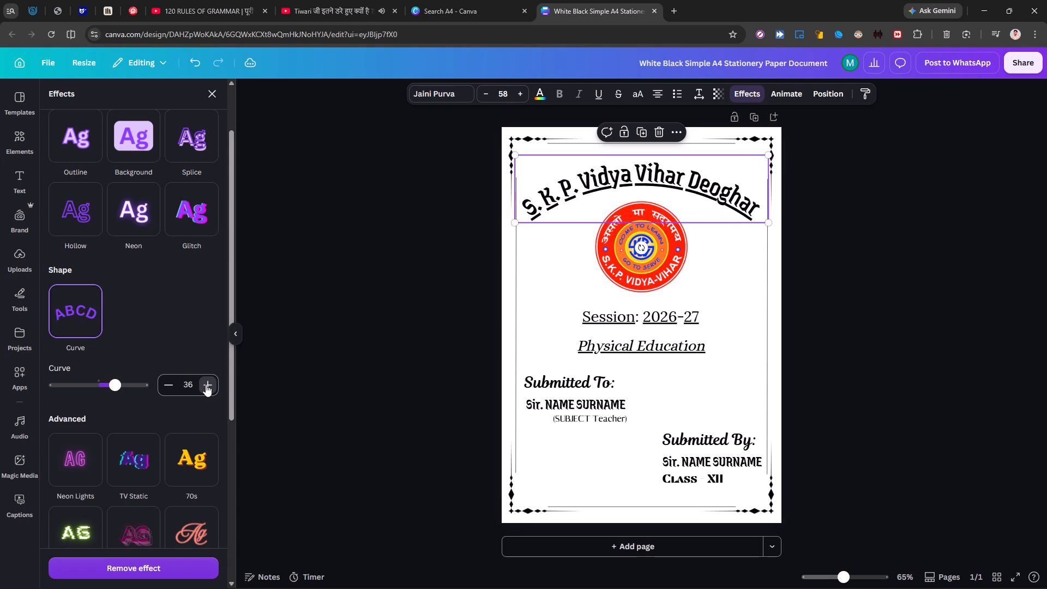
pyautogui.tripleClick(206, 384)
pyautogui.tripleClick(206, 384)
pyautogui.tripleClick(206, 384)
pyautogui.tripleClick(206, 384)
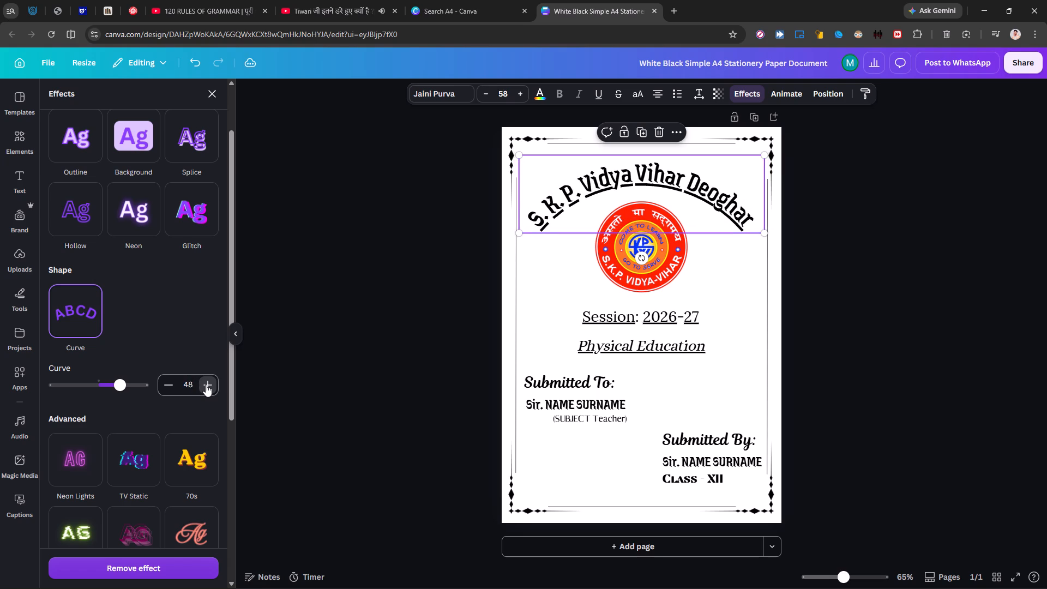
pyautogui.click(206, 384)
pyautogui.click(166, 381)
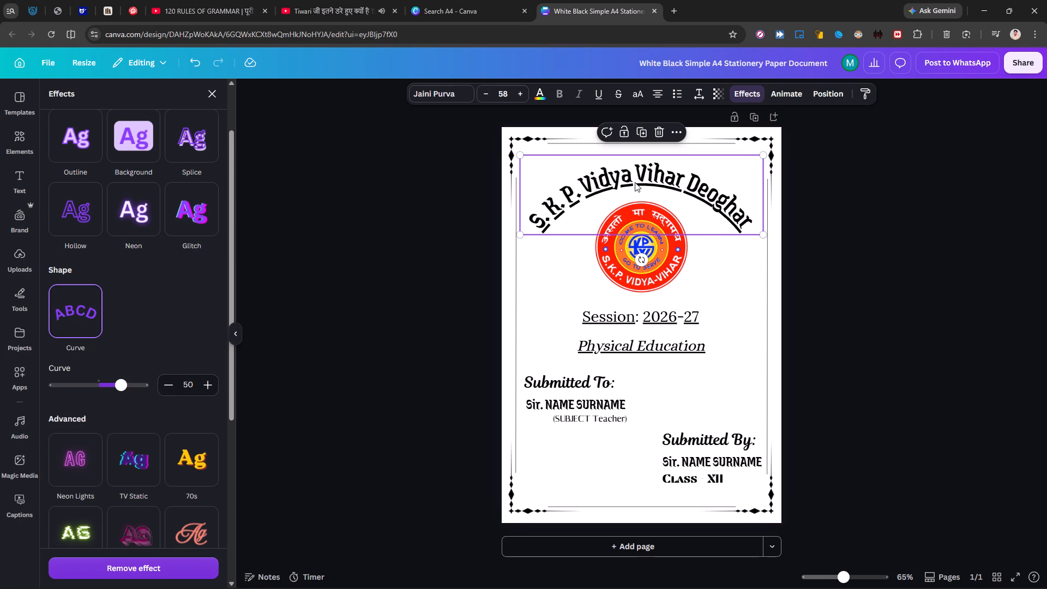
# Set the line spacing of the curved "S. K. P. Vidya Vihar Deoghar" title to 1.33 and its letter spacing to 43.
pyautogui.click(703, 87)
pyautogui.moveTo(682, 183); pyautogui.dragTo(678, 183)
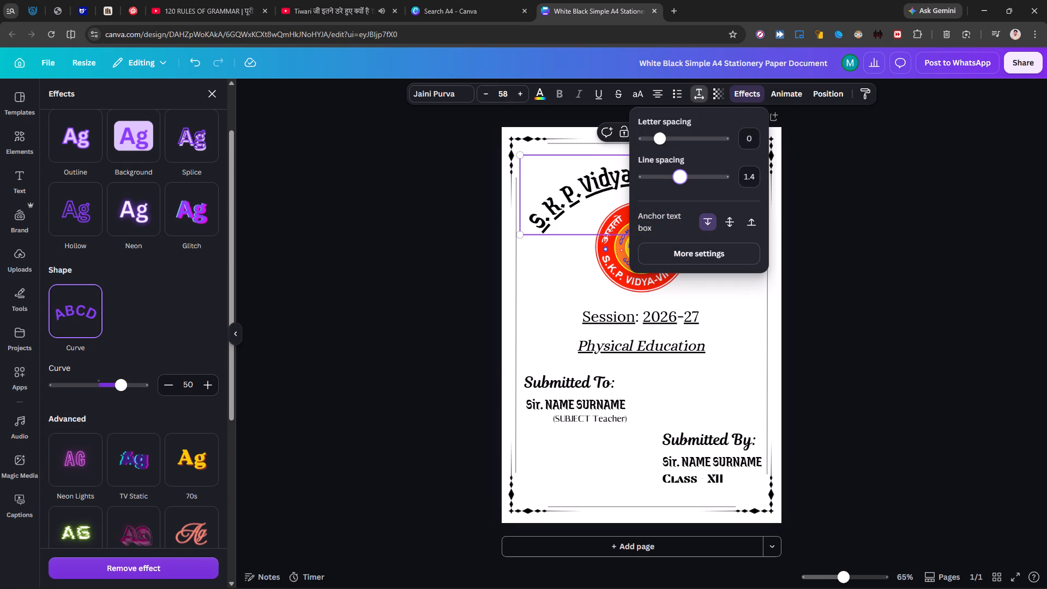
pyautogui.moveTo(678, 183); pyautogui.dragTo(689, 190)
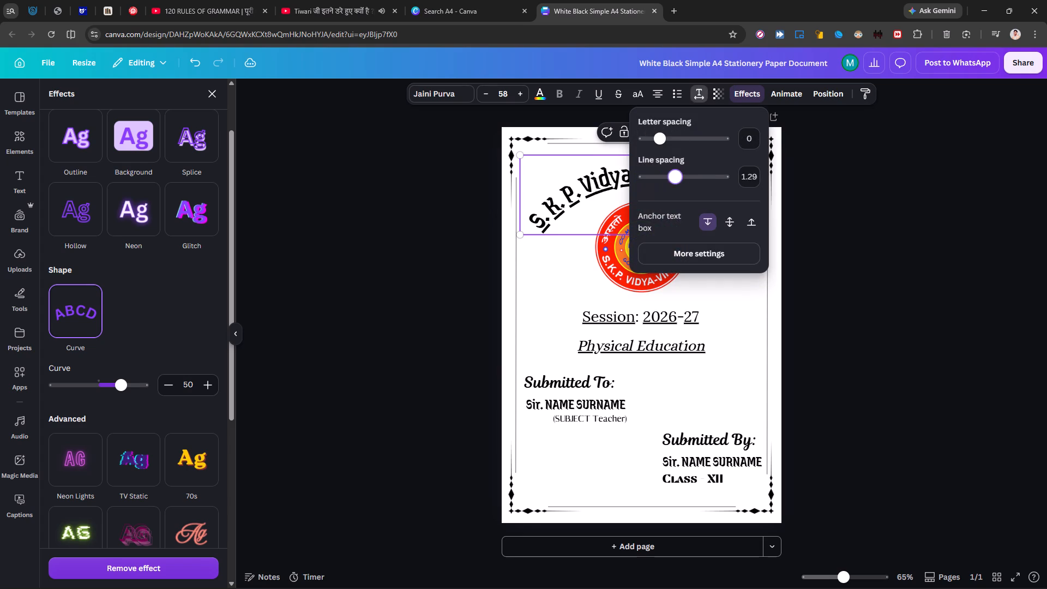
pyautogui.moveTo(689, 190); pyautogui.dragTo(683, 195)
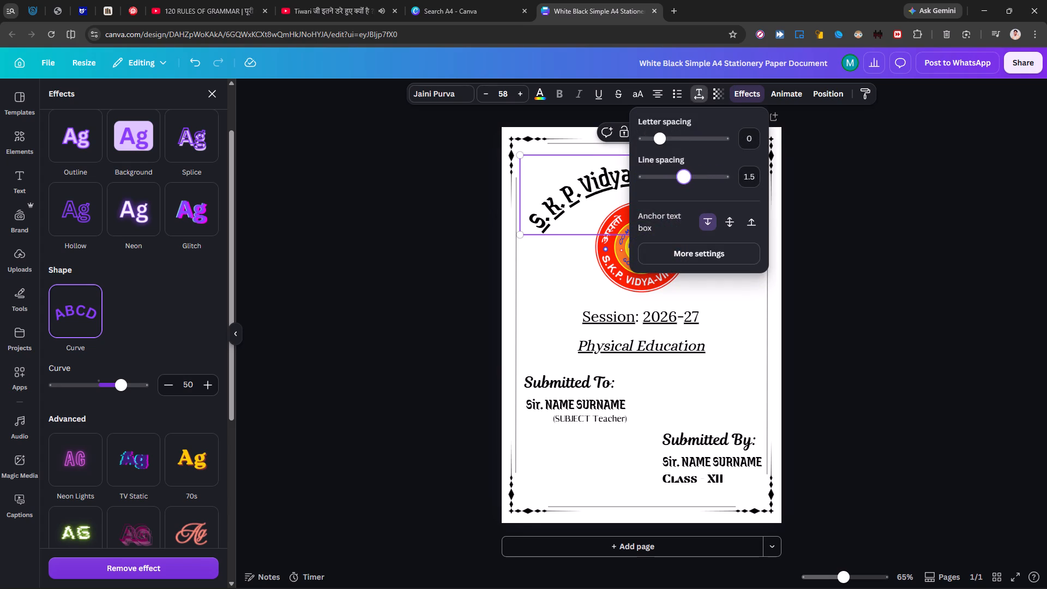
pyautogui.moveTo(683, 195); pyautogui.dragTo(675, 195)
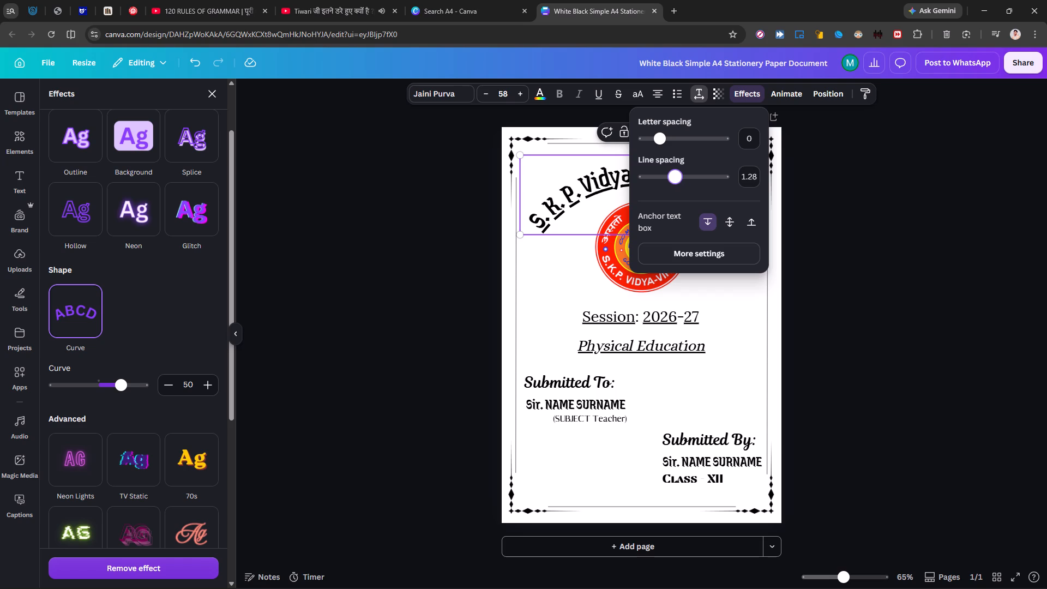
pyautogui.moveTo(675, 195); pyautogui.dragTo(677, 193)
pyautogui.click(661, 136)
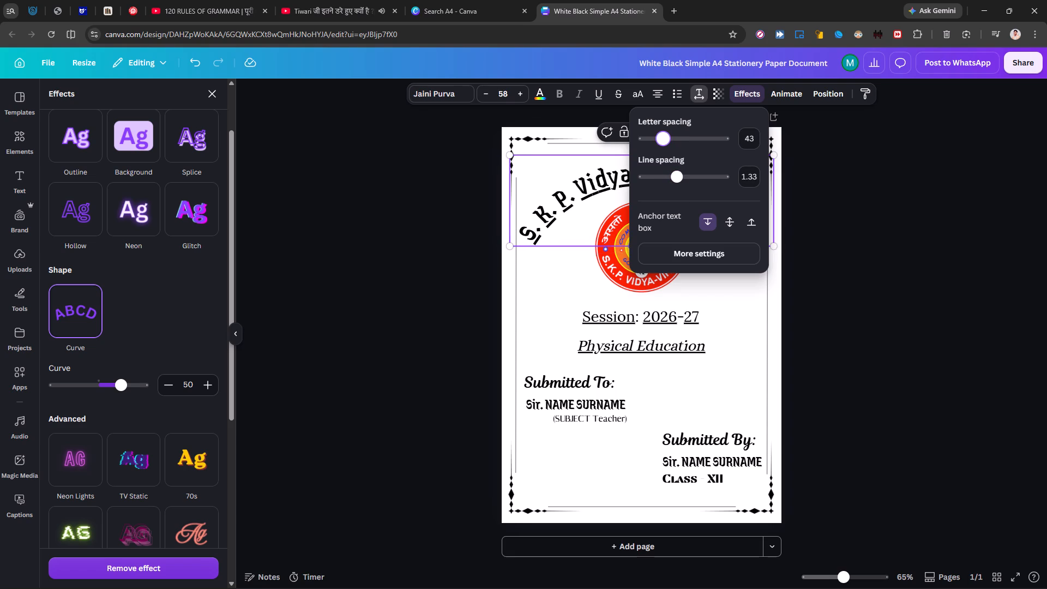
pyautogui.click(849, 245)
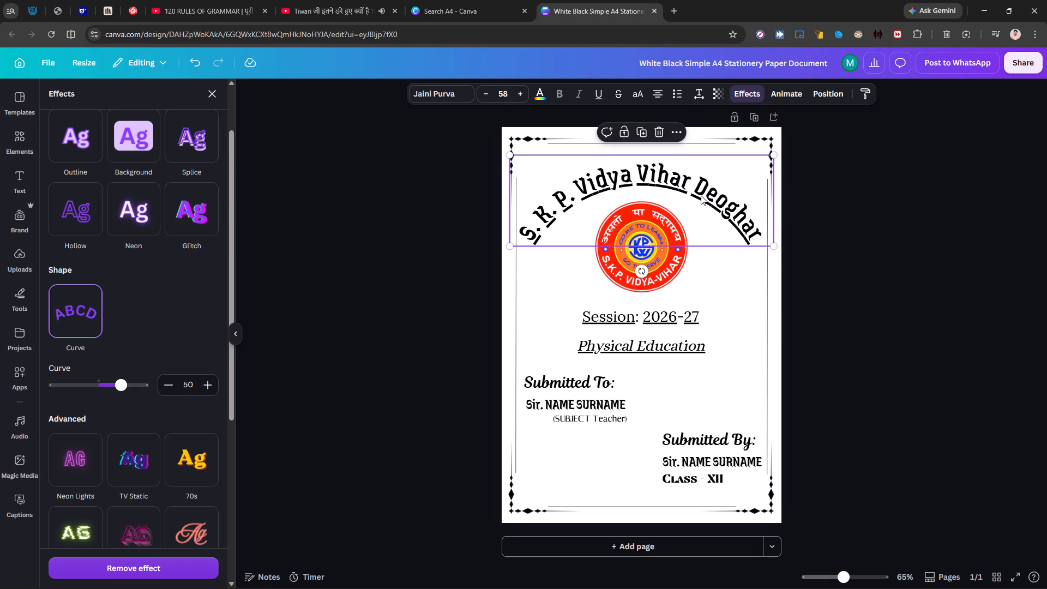
pyautogui.click(400, 235)
pyautogui.click(365, 235)
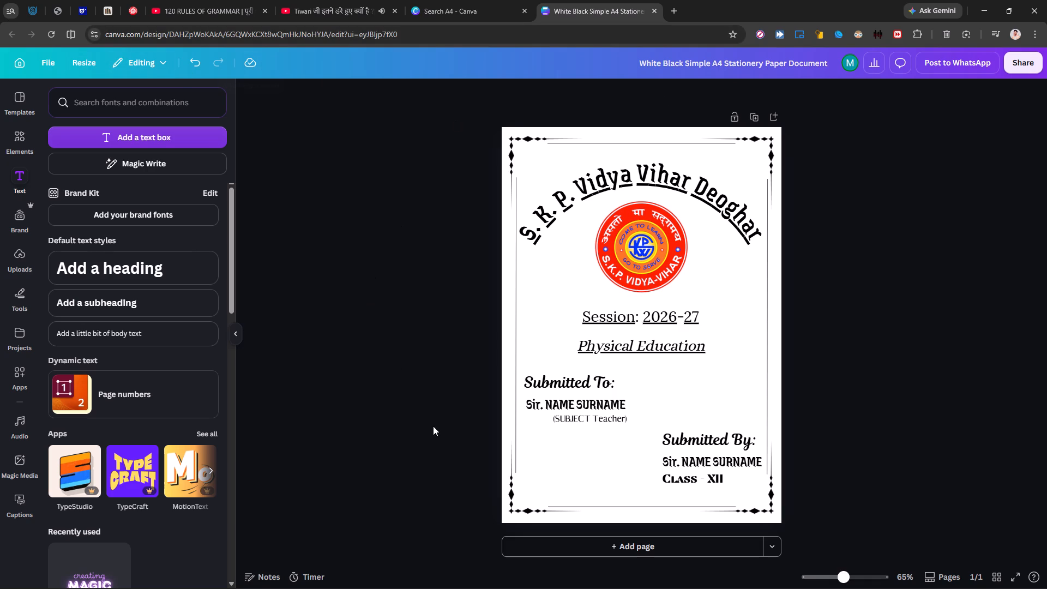
# Replace the "Physical Education" text below the session line with "Subject Name".
pyautogui.doubleClick(639, 342)
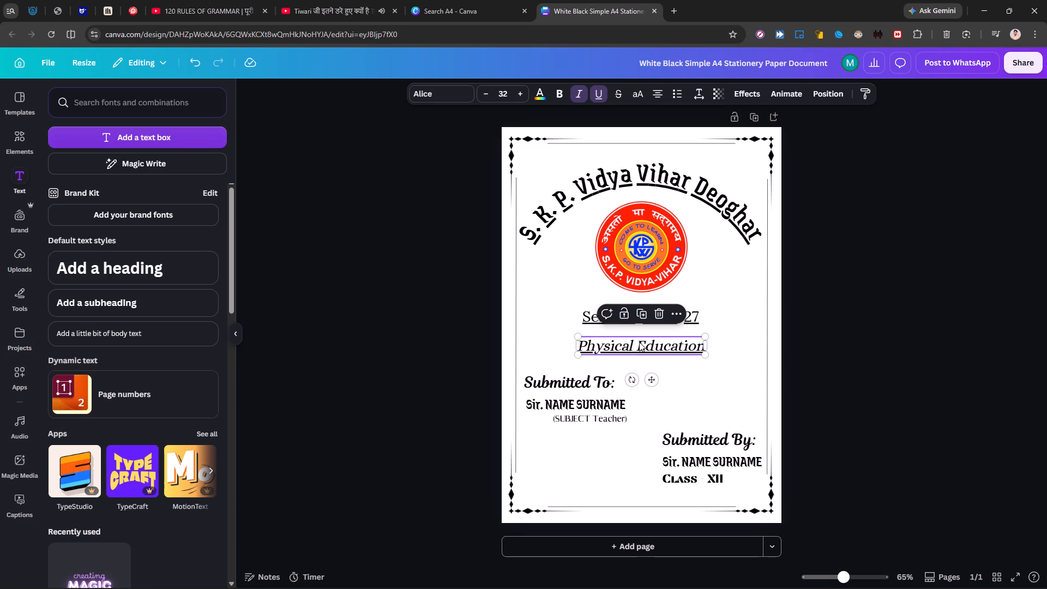
pyautogui.tripleClick(639, 342)
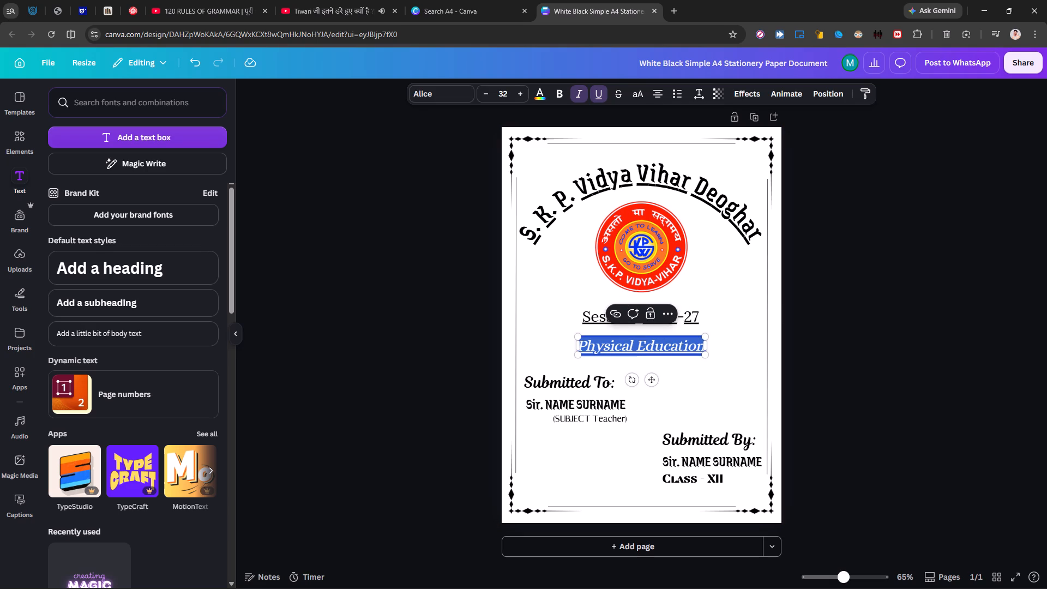
pyautogui.write('UB')
pyautogui.press('BackSpace')
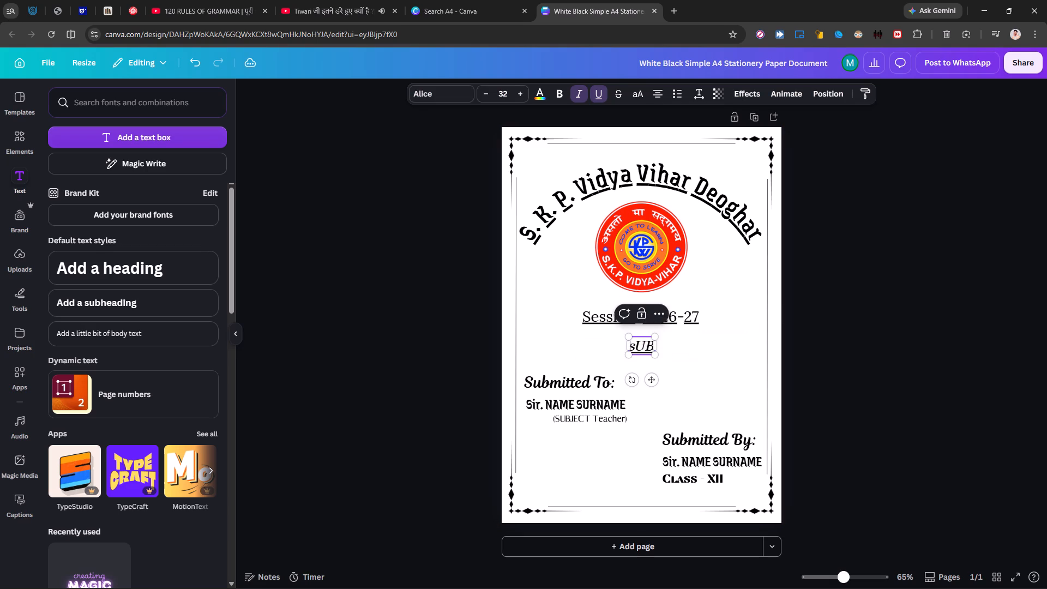
pyautogui.press('BackSpace')
pyautogui.press('BackSpace')
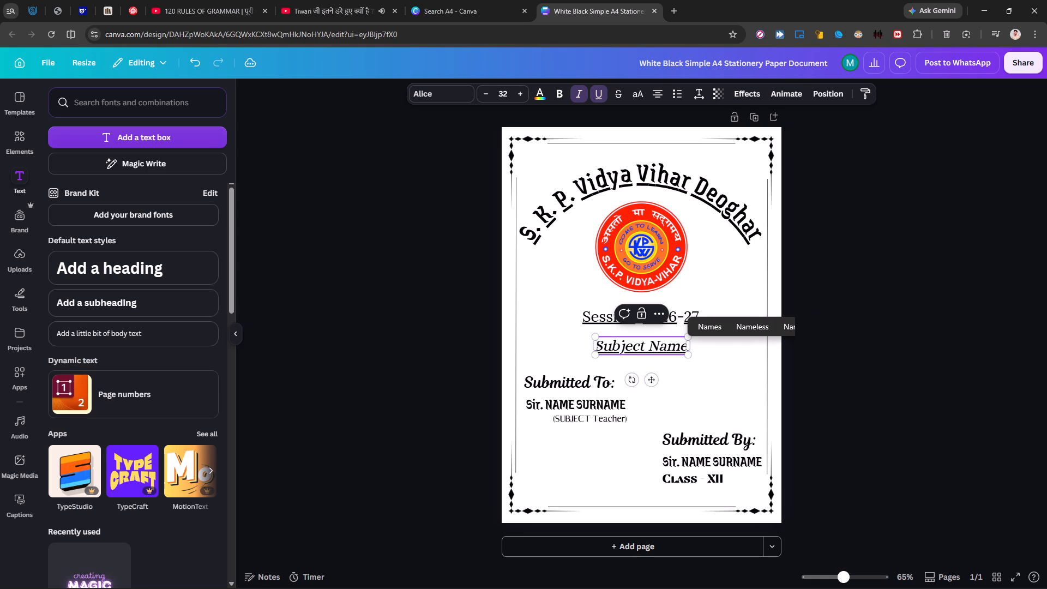
pyautogui.click(954, 412)
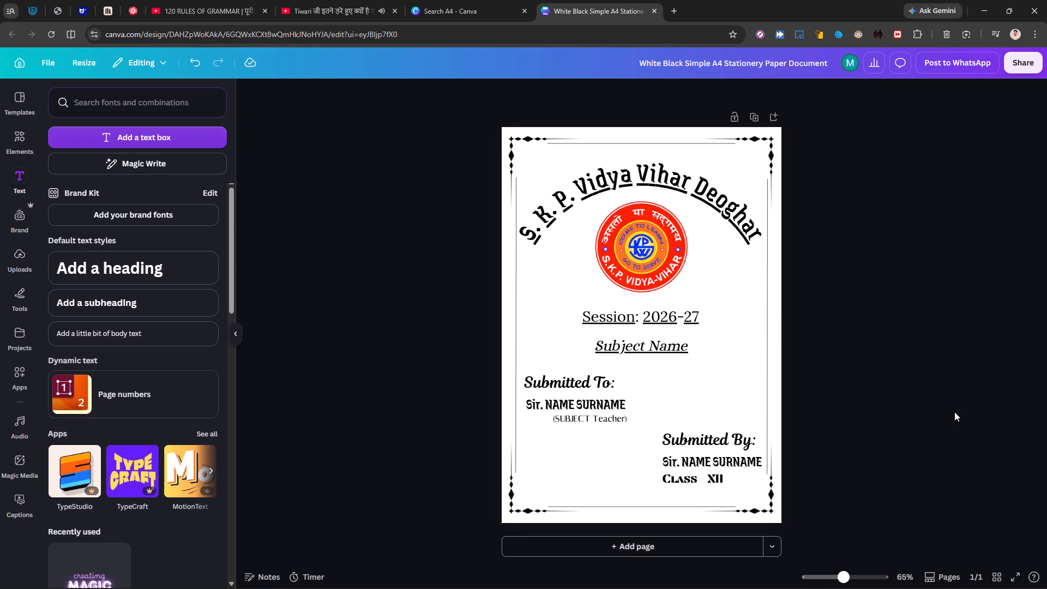
# Apply the Background text effect to the "Session: 2026-27" line.
pyautogui.click(629, 312)
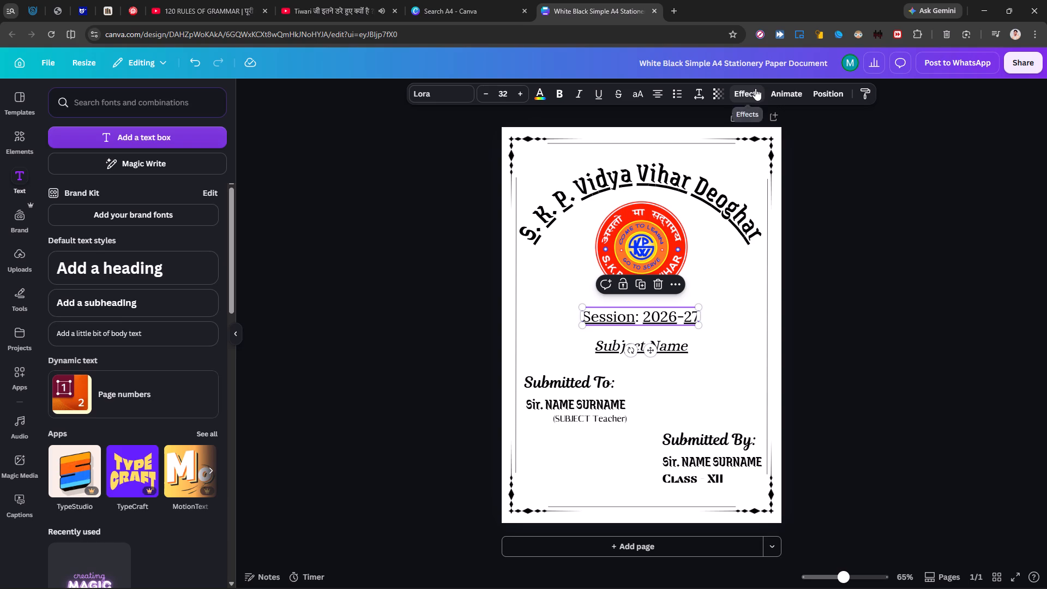
pyautogui.click(755, 88)
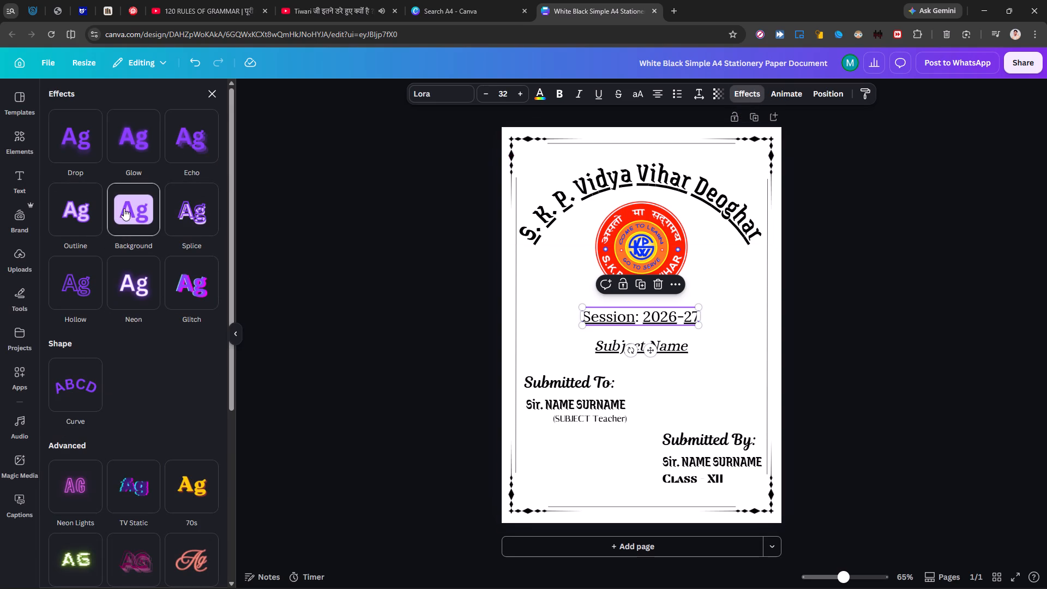
pyautogui.click(128, 209)
pyautogui.click(128, 209)
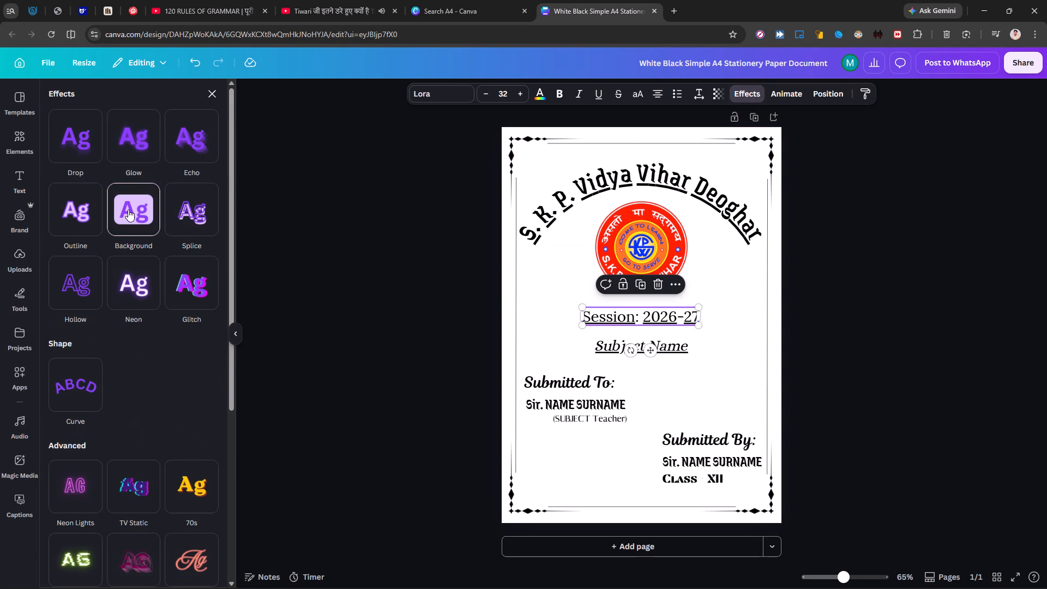
pyautogui.click(128, 209)
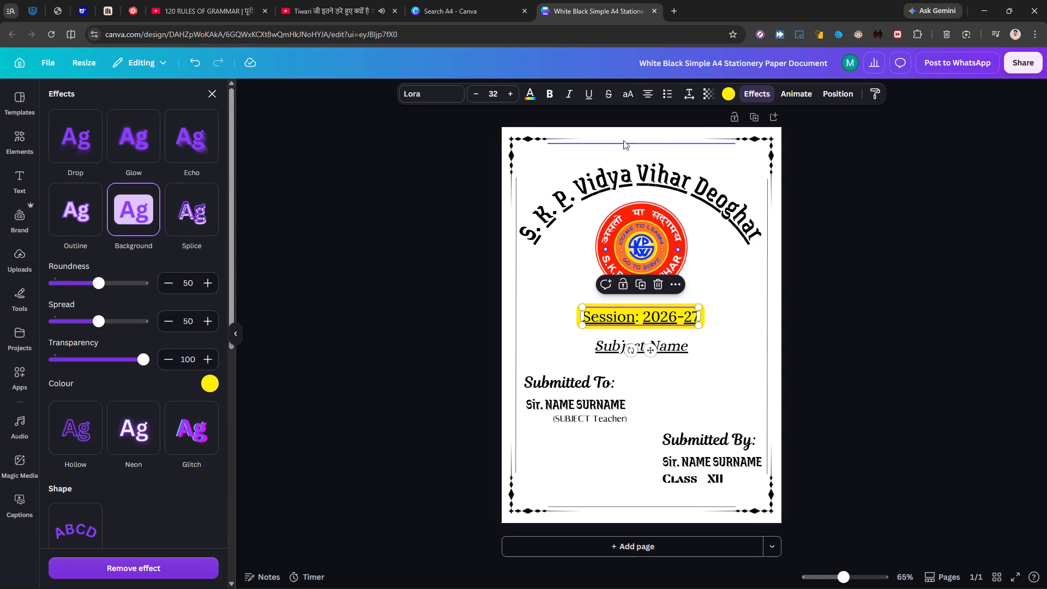
# Try several background colours on the "Session: 2026-27" line and settle on the soft golden yellow from the default solid colours.
pyautogui.click(724, 98)
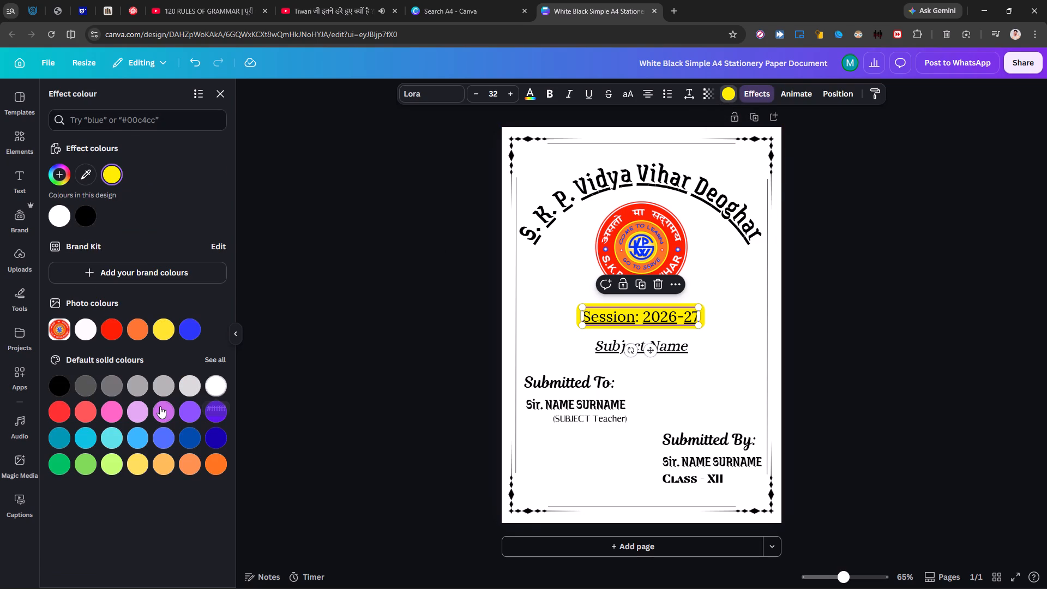
pyautogui.click(164, 408)
pyautogui.click(134, 412)
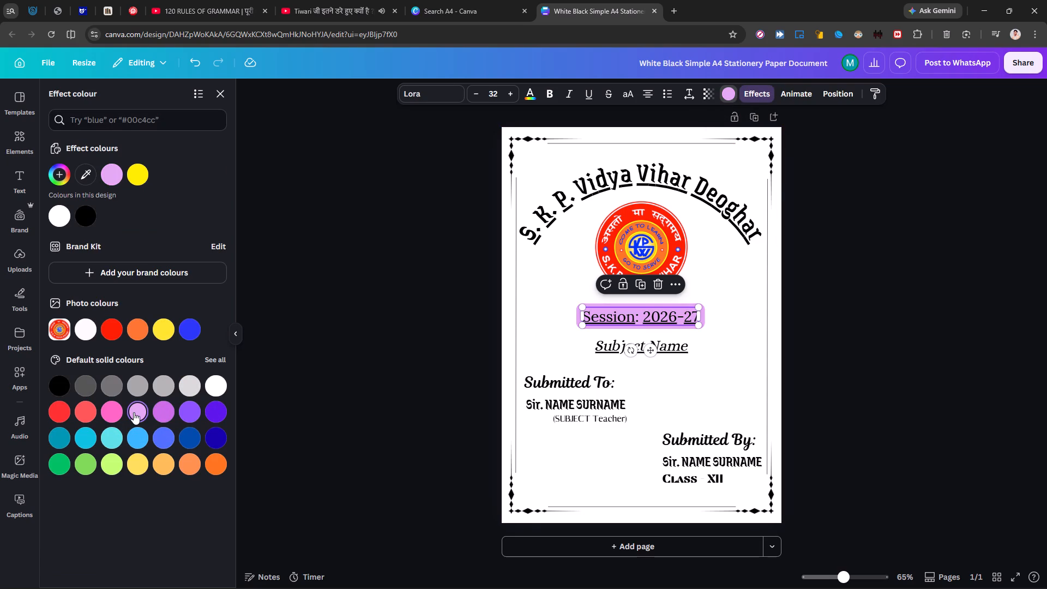
pyautogui.click(164, 326)
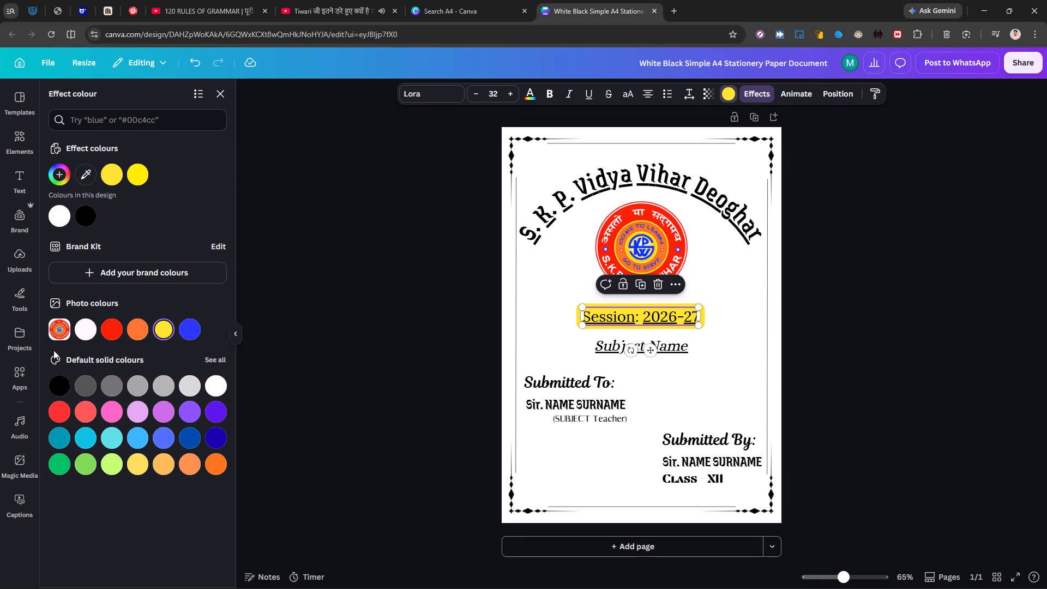
pyautogui.click(162, 459)
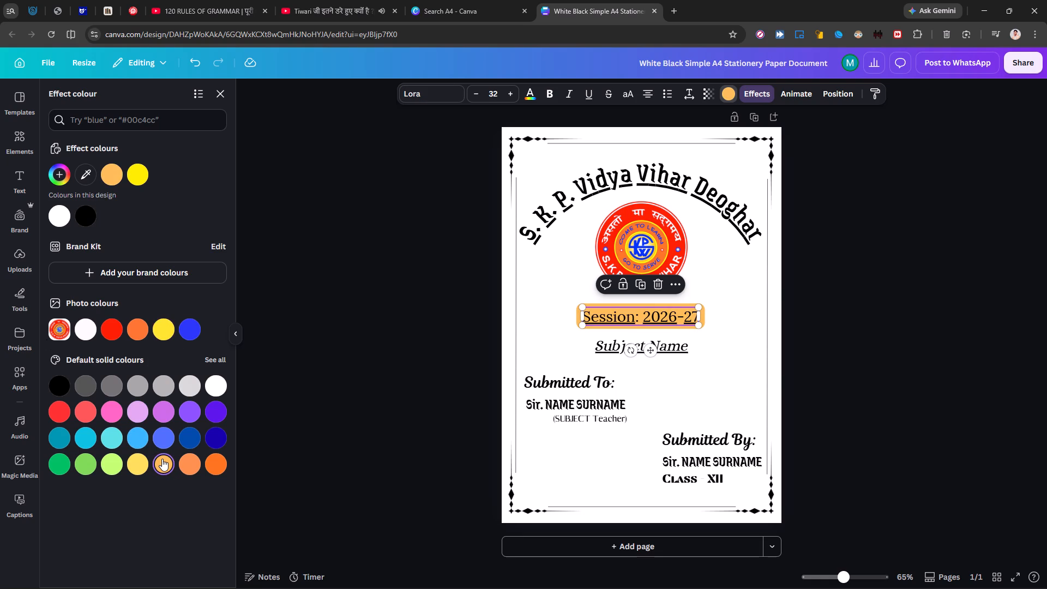
pyautogui.click(143, 461)
pyautogui.doubleClick(143, 461)
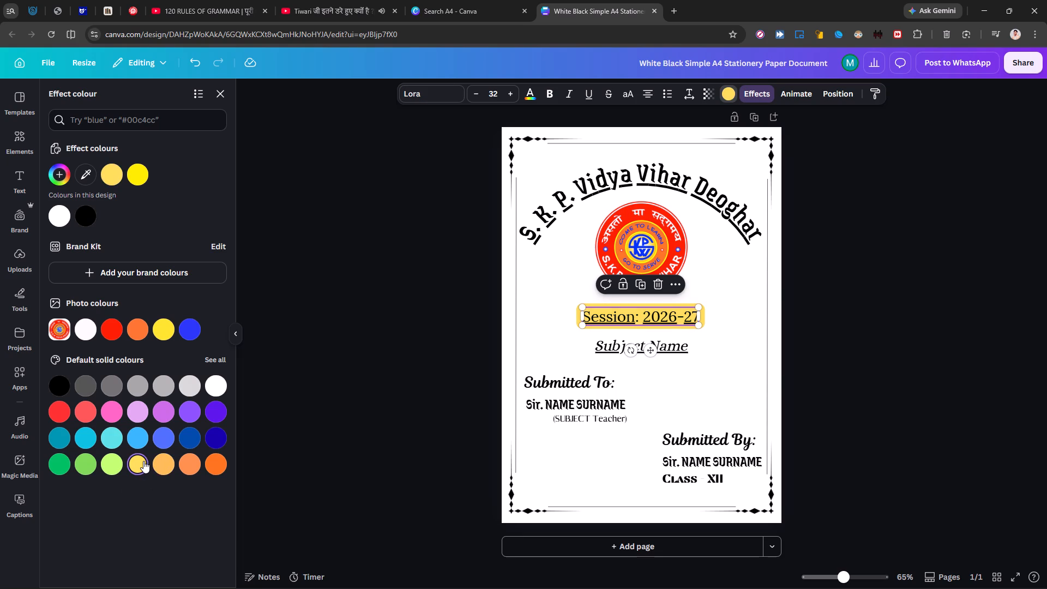
pyautogui.click(172, 316)
pyautogui.click(85, 173)
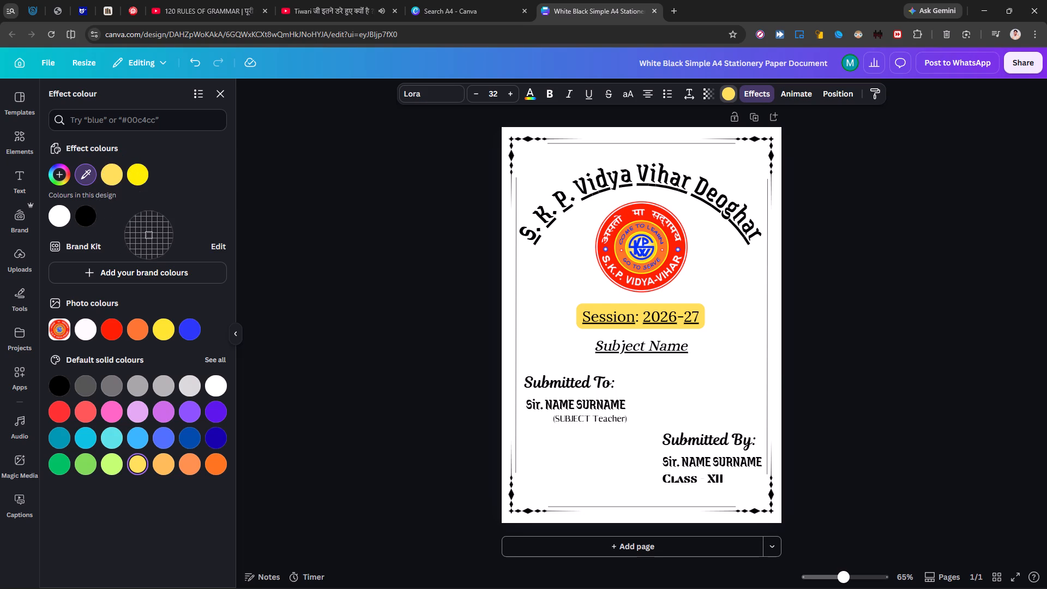
# Set the background effect of the "Session: 2026-27" line to yellow #ffde59 and deselect the line.
pyautogui.click(109, 171)
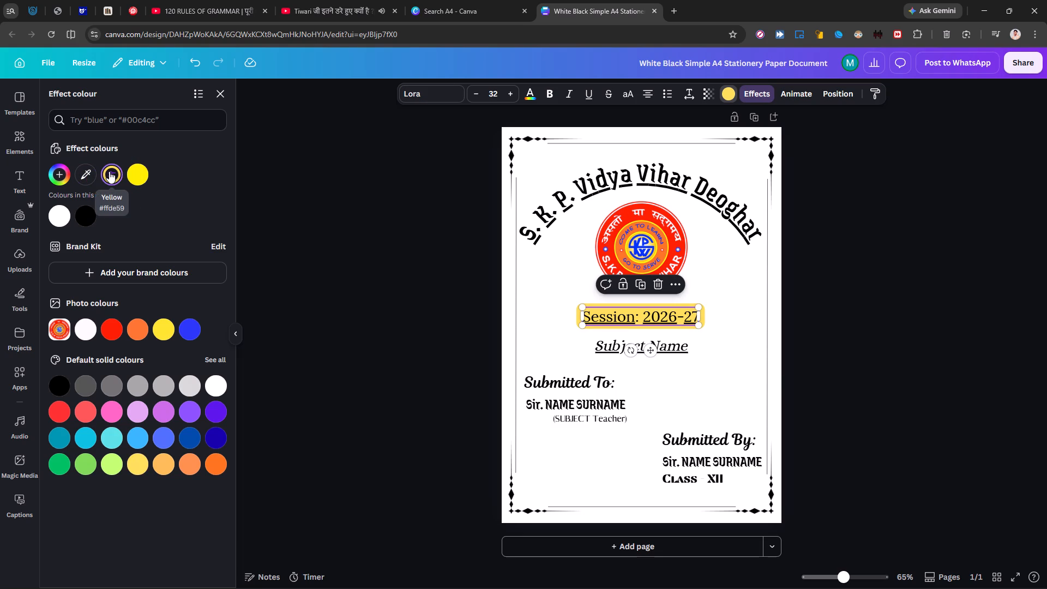
pyautogui.click(298, 265)
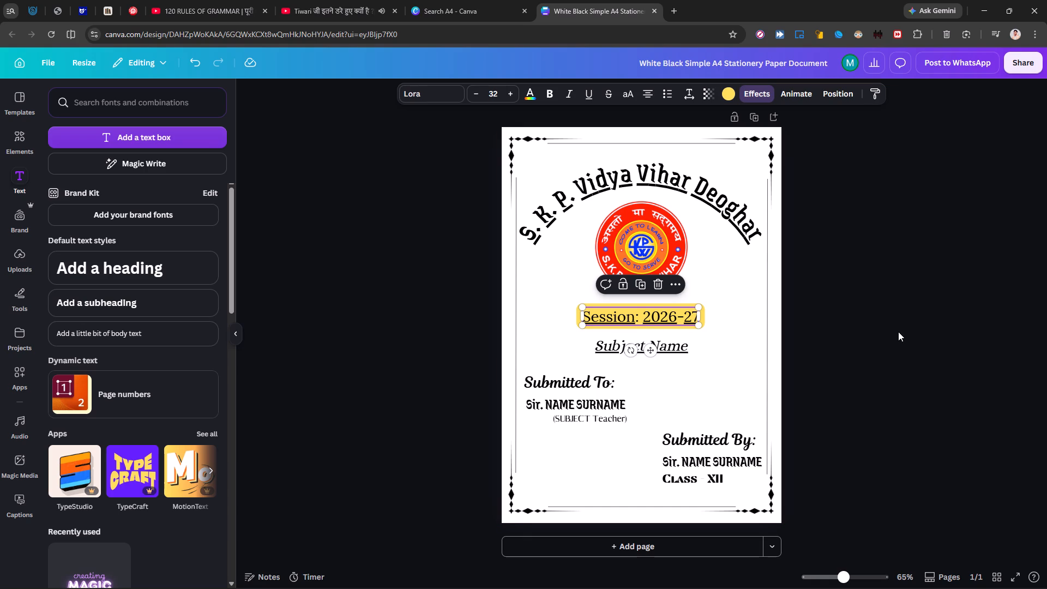
pyautogui.click(898, 332)
pyautogui.click(699, 323)
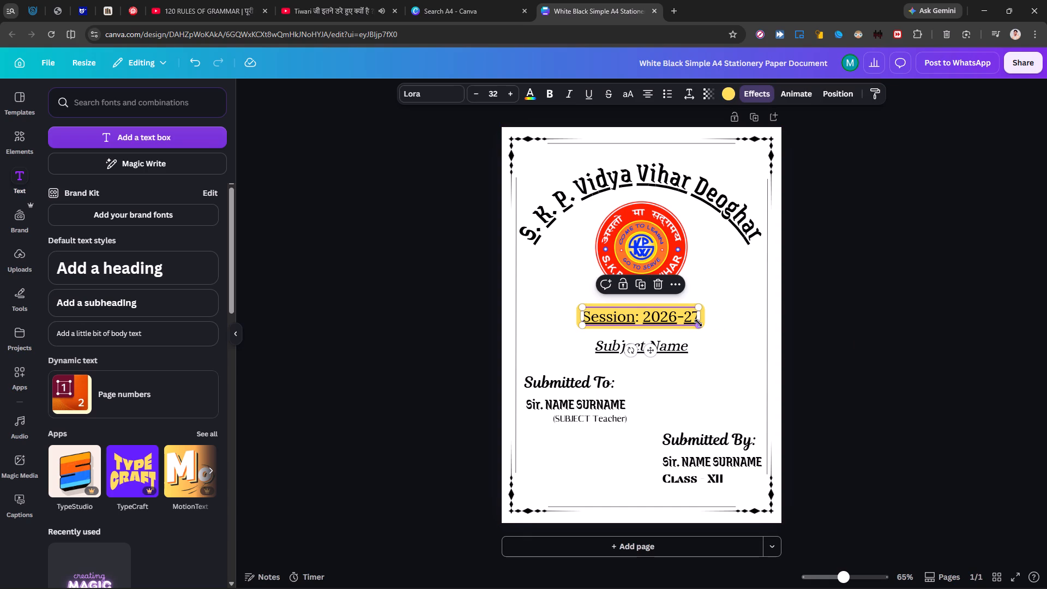
pyautogui.click(863, 324)
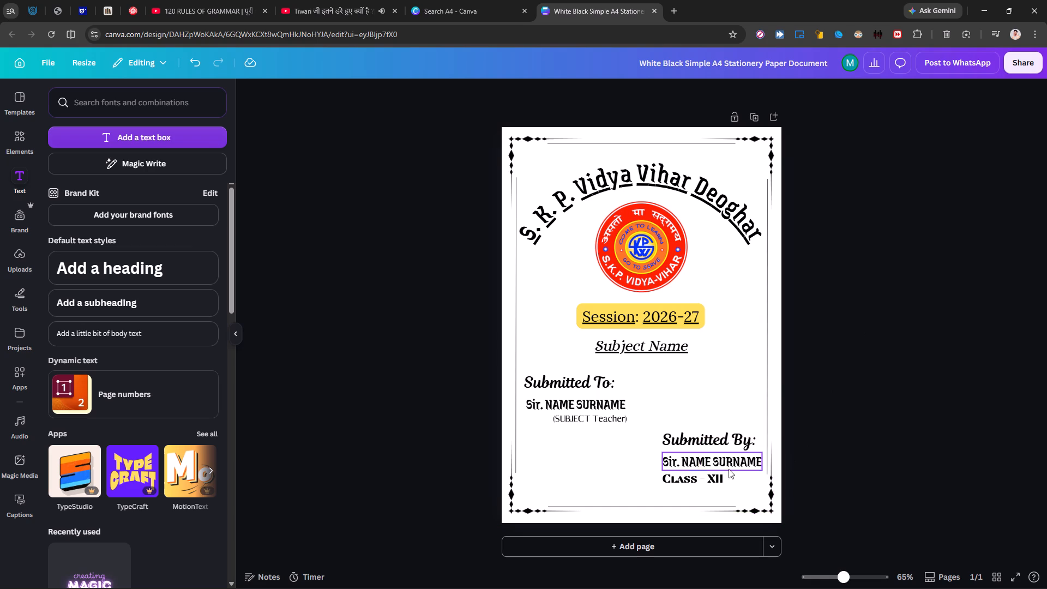
# Remove the "Sir." prefix from the name line under "Submitted By:", leaving only "NAME SURNAME".
pyautogui.doubleClick(674, 462)
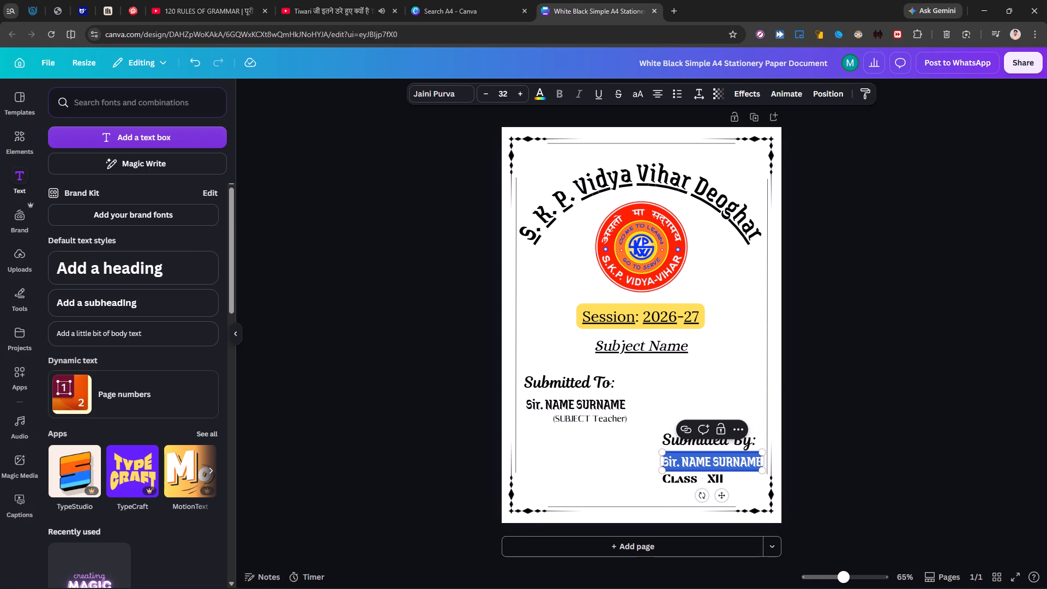
pyautogui.click(674, 462)
pyautogui.press('Right')
pyautogui.press('Right')
pyautogui.press('Right')
pyautogui.press('Right')
pyautogui.press('Left')
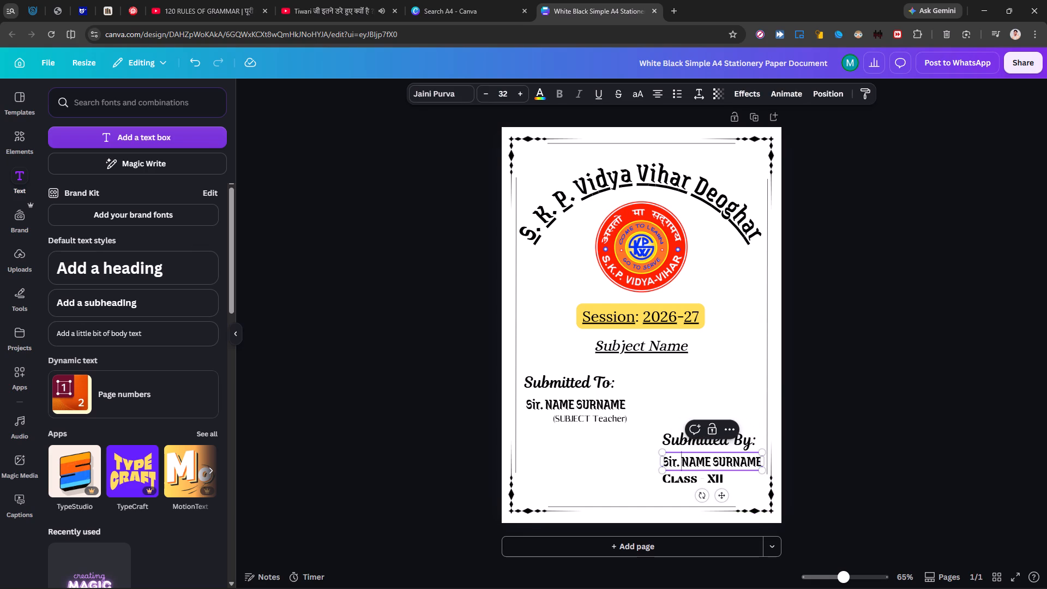
pyautogui.press('BackSpace')
pyautogui.press('BackSpace')
pyautogui.press('BackSpace')
pyautogui.press('BackSpace')
pyautogui.press('BackSpace')
pyautogui.press('BackSpace')
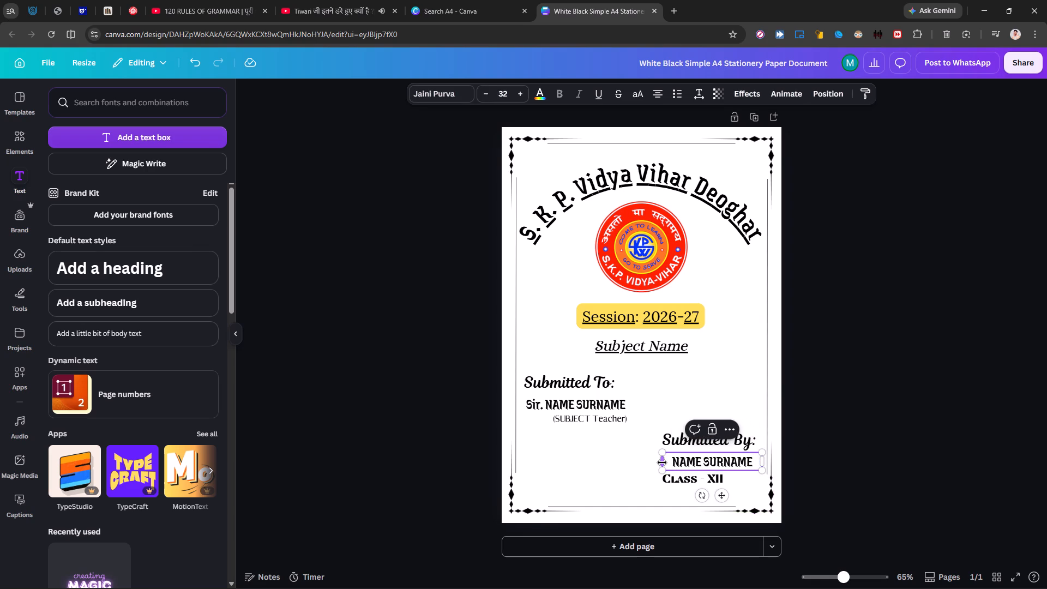
# Narrow the "NAME SURNAME" text box under "Submitted By:" from its left edge to a width of about 6.9.
pyautogui.moveTo(662, 462); pyautogui.dragTo(670, 462)
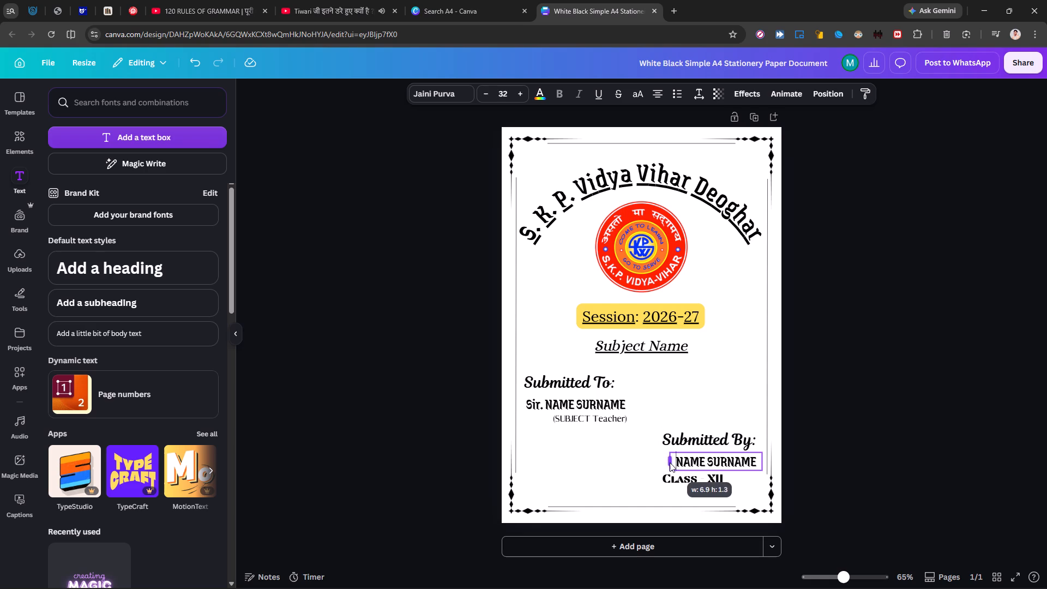
# Narrow the text box under "Submitted By:" from its left edge so it closely fits "NAME SURNAME" on one line.
pyautogui.moveTo(670, 462); pyautogui.dragTo(683, 462)
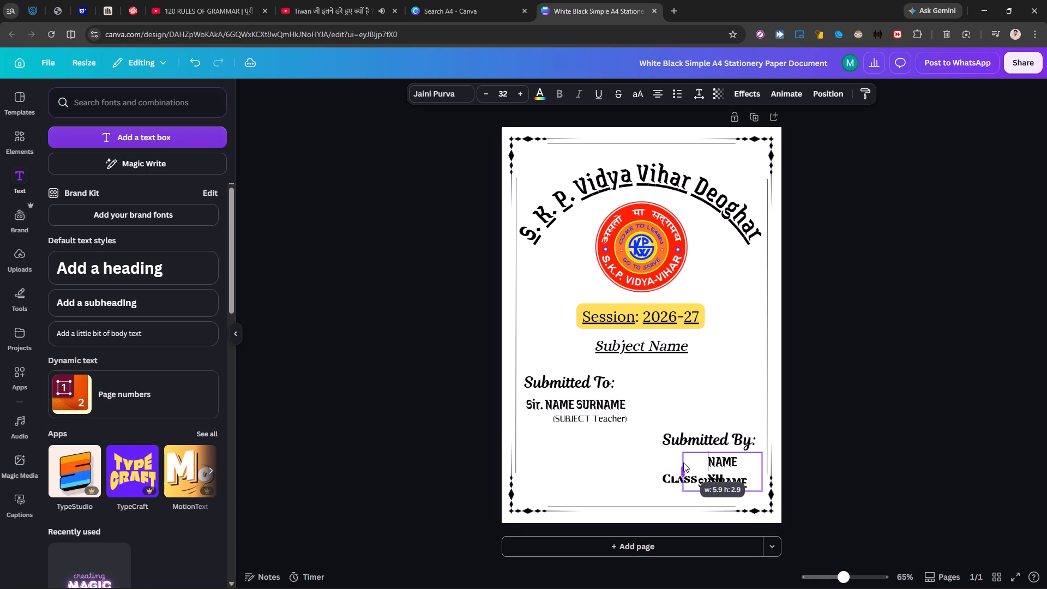
pyautogui.moveTo(683, 462); pyautogui.dragTo(682, 462)
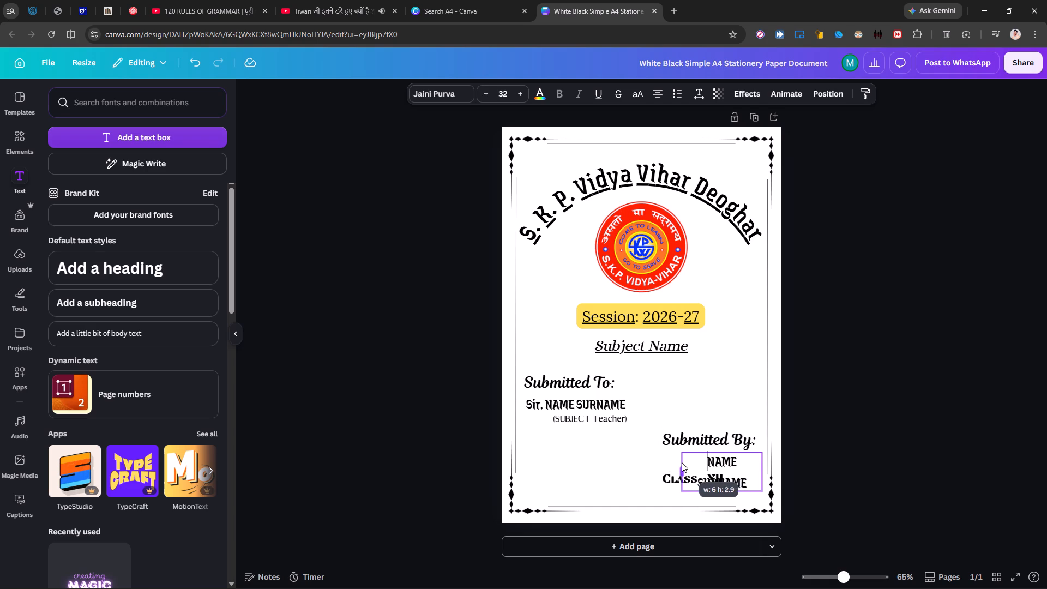
pyautogui.moveTo(682, 462); pyautogui.dragTo(681, 463)
# Nudge the "NAME SURNAME" text under "Submitted By:" leftward until its left edge lines up with the "Class - XII" line.
pyautogui.press('Left')
pyautogui.press('Left')
pyautogui.press('Left')
pyautogui.press('Left')
pyautogui.press('Left')
pyautogui.press('Left')
pyautogui.press('Left')
pyautogui.press('Left')
pyautogui.press('Left')
pyautogui.press('Left')
pyautogui.press('Left')
pyautogui.press('Left')
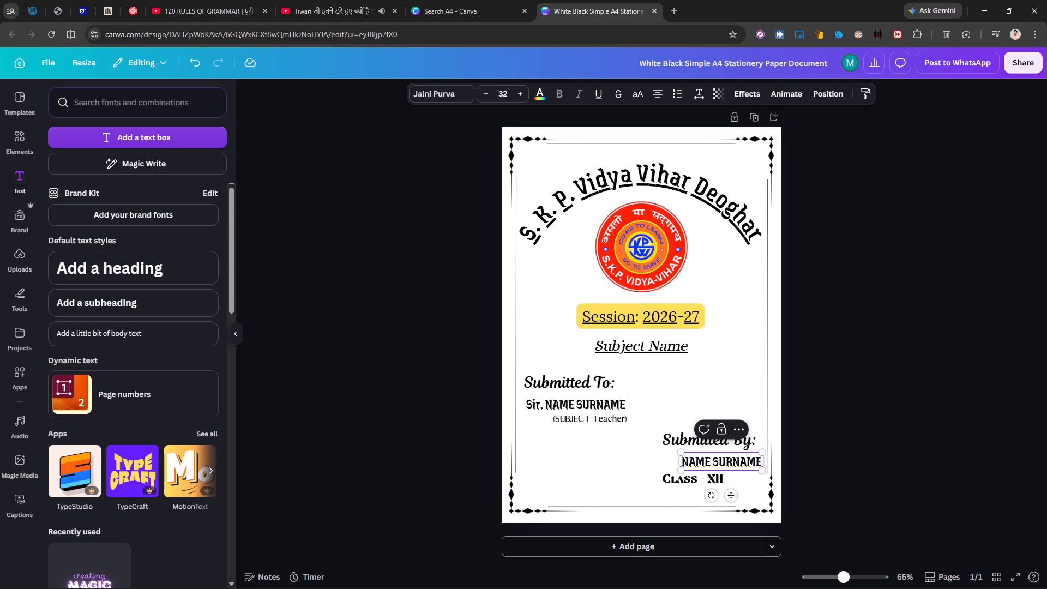
pyautogui.click(822, 454)
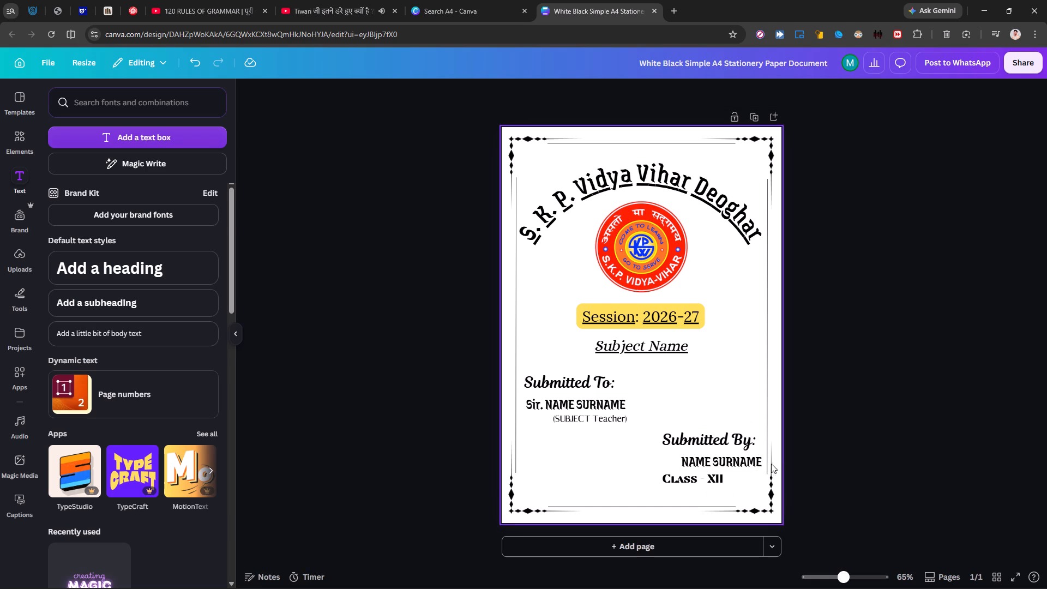
pyautogui.click(744, 462)
pyautogui.press('Left')
pyautogui.press('Left')
pyautogui.press('Left')
pyautogui.press('Left')
pyautogui.press('Left')
pyautogui.press('Left')
pyautogui.press('Left')
pyautogui.press('Left')
pyautogui.press('Left')
pyautogui.press('Left')
pyautogui.press('Left')
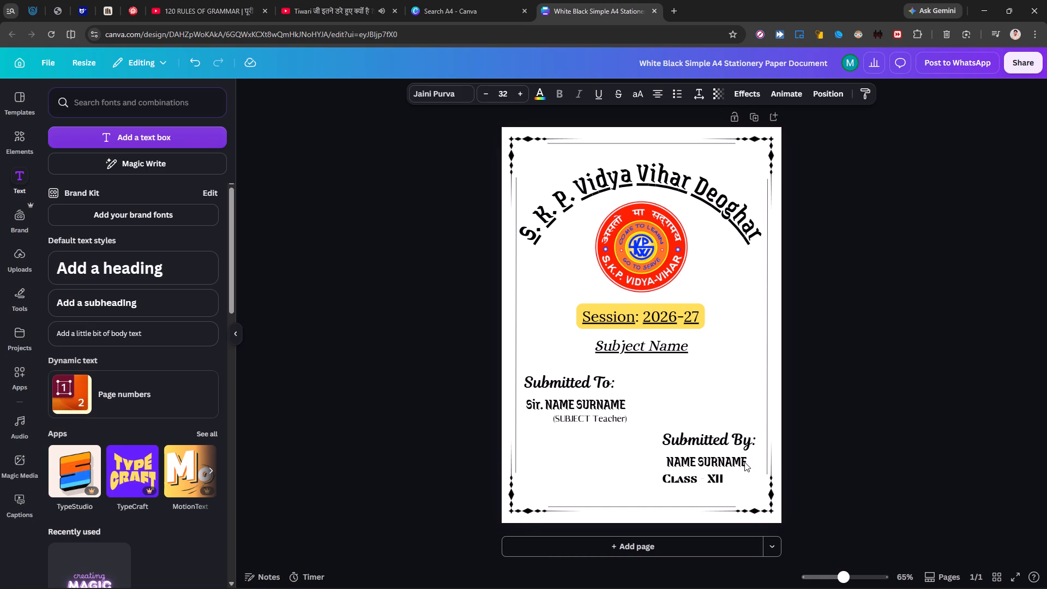
pyautogui.press('Left')
pyautogui.press('Left')
pyautogui.press('Left')
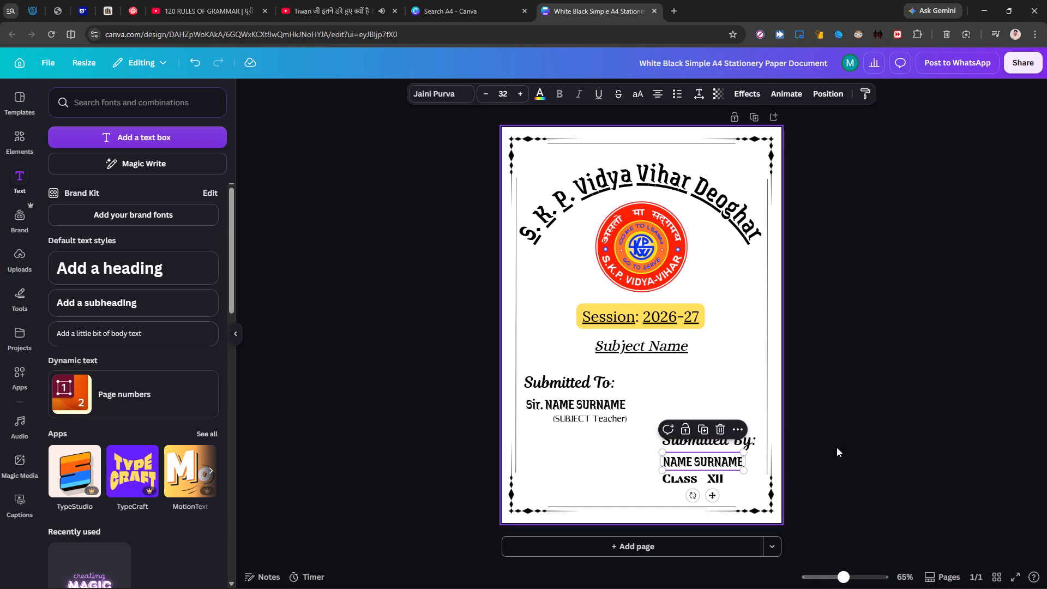
pyautogui.click(854, 444)
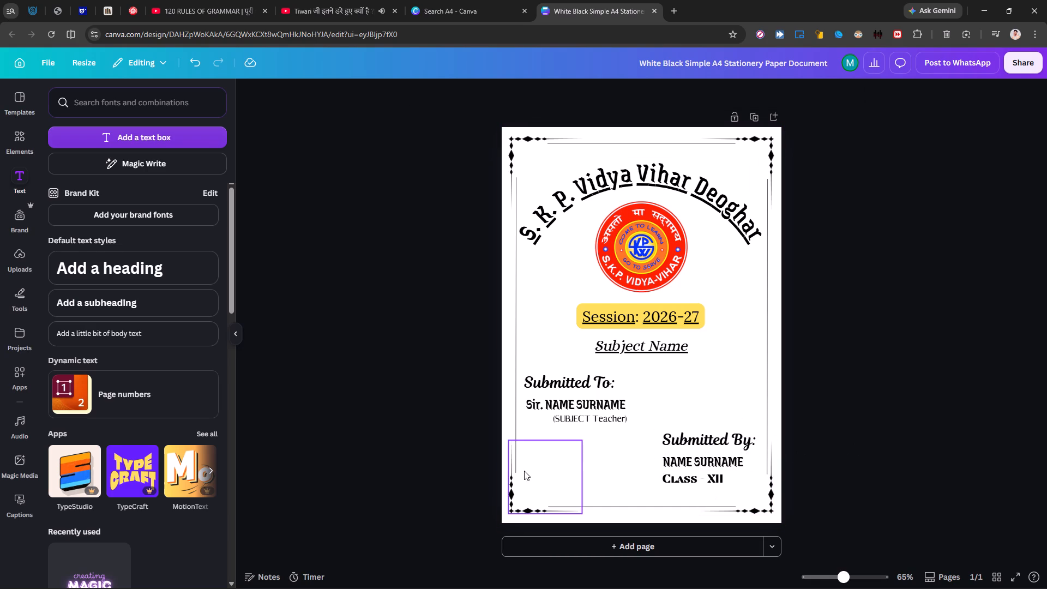
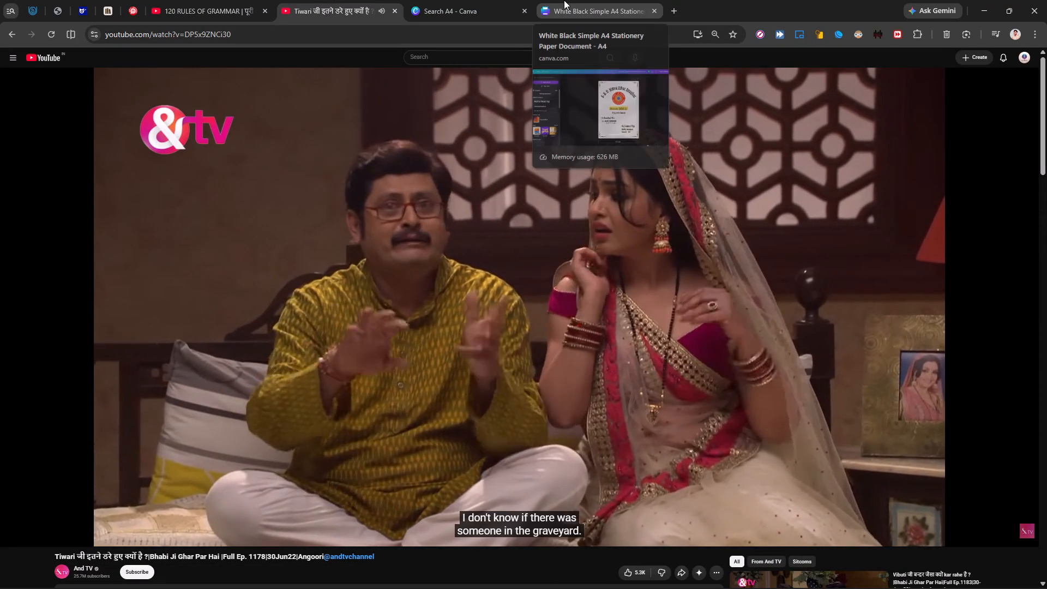
# Close both open Canva pages: the White Black Simple A4 Stationery Paper Document design and the A4 template search.
pyautogui.click(602, 1)
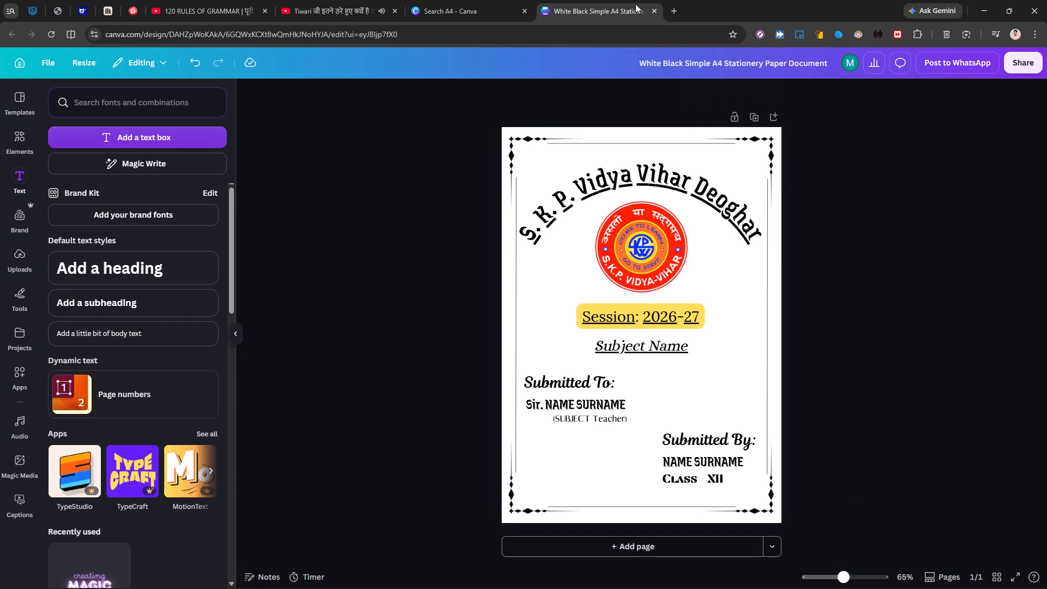
pyautogui.click(653, 8)
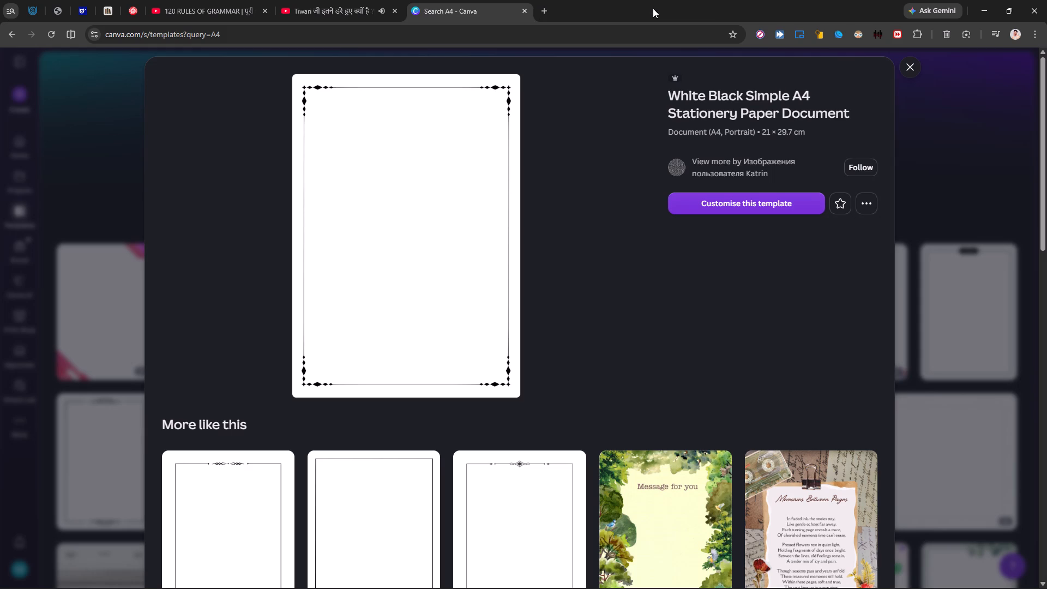
pyautogui.click(902, 63)
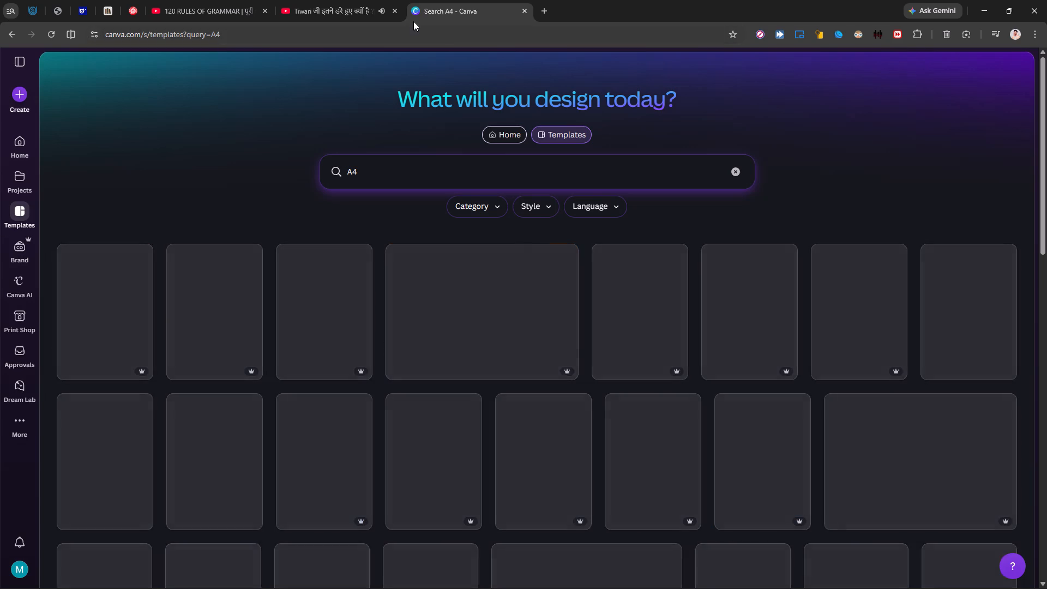
pyautogui.click(522, 10)
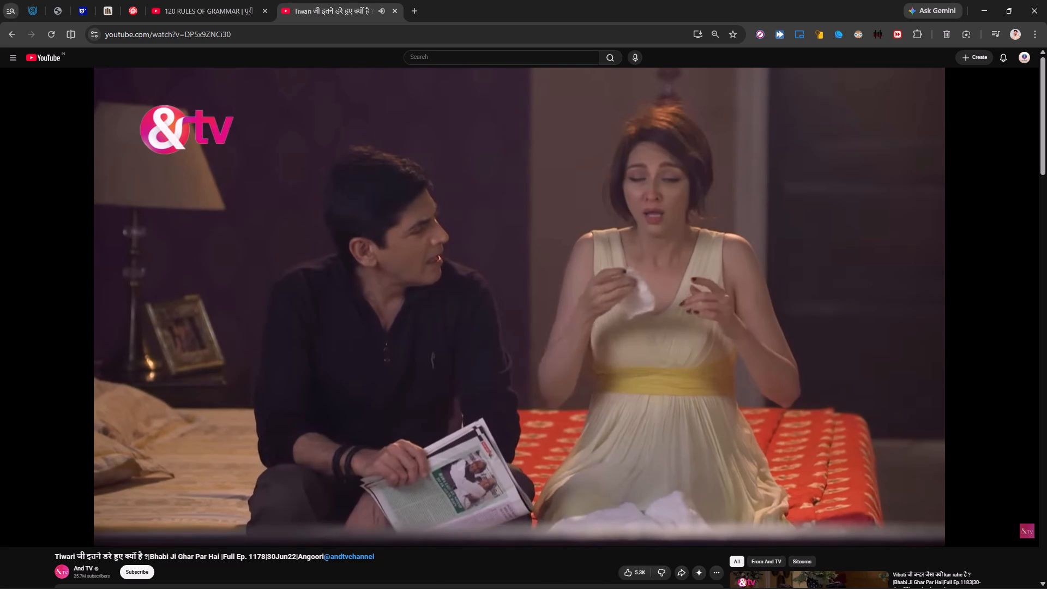
# Switch to the open YouTube video "120 RULES OF GRAMMAR".
pyautogui.click(183, 0)
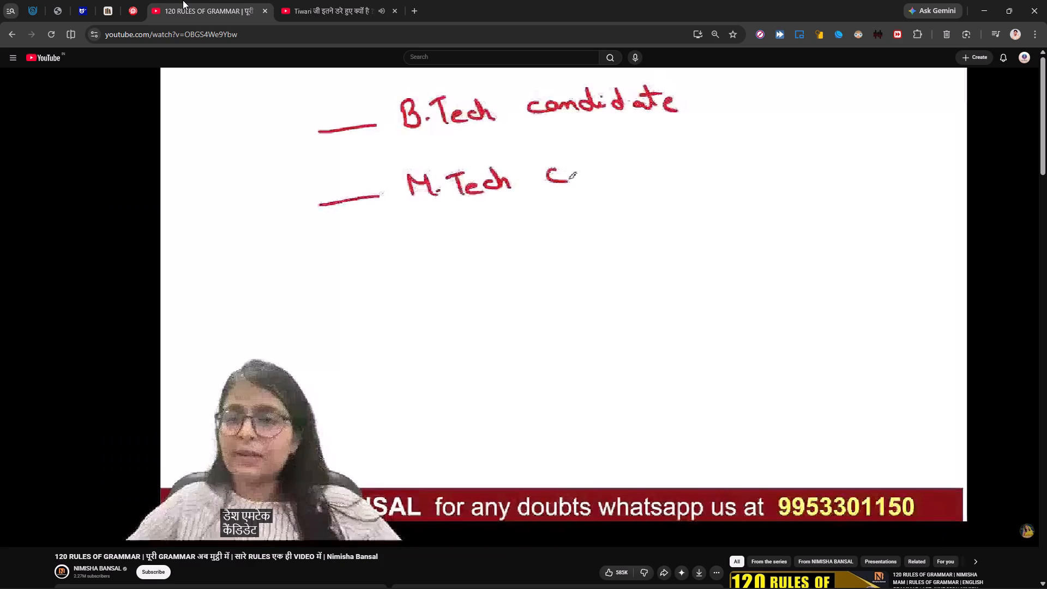